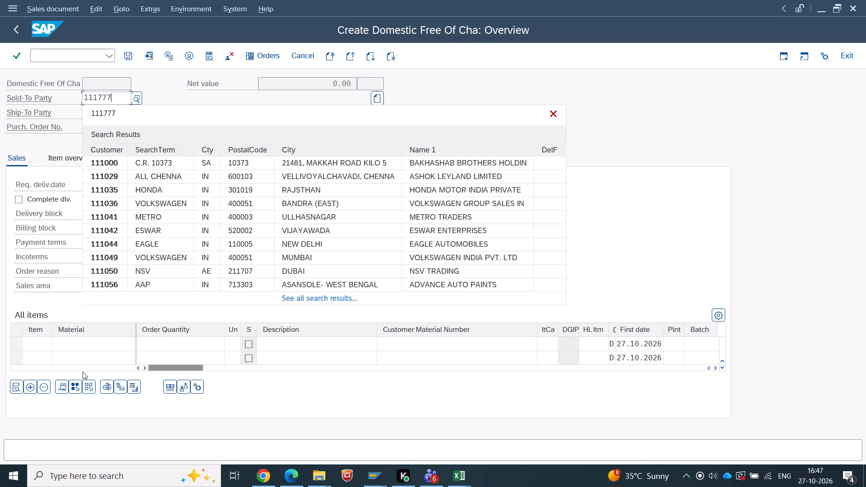
Complete the order header for sold-to party 111777 with purchase order number "Mail from Guru" and PO date 27.10.2026.
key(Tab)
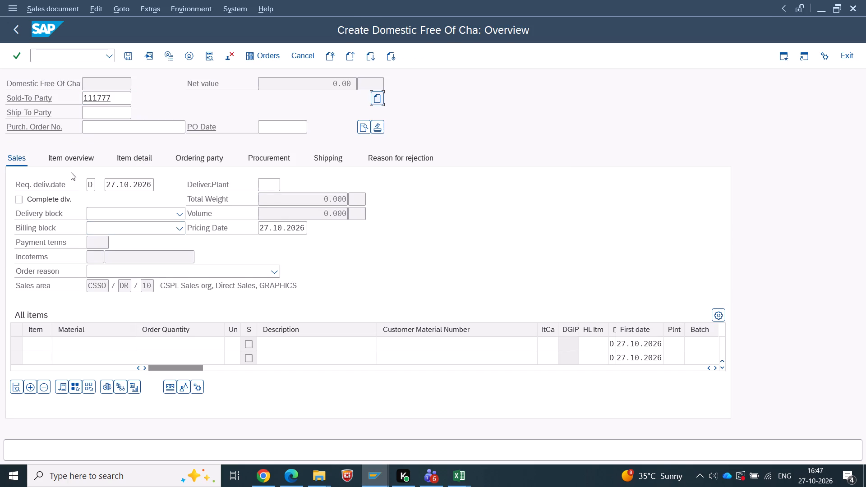
click(93, 131)
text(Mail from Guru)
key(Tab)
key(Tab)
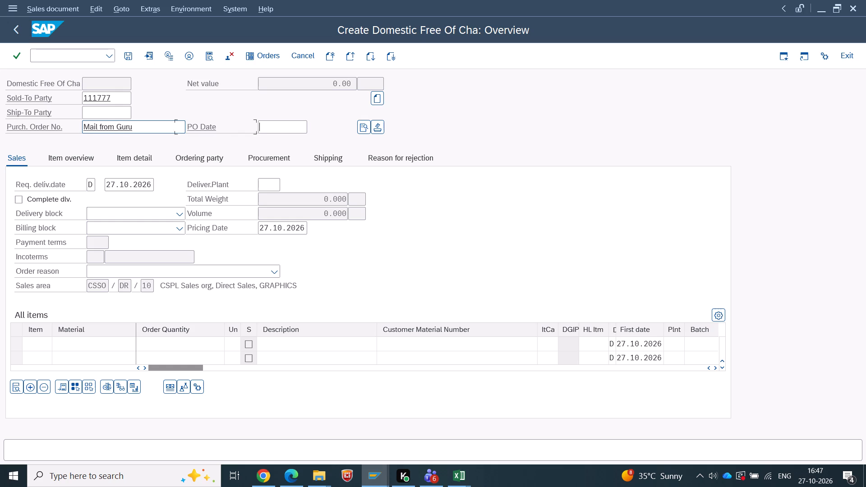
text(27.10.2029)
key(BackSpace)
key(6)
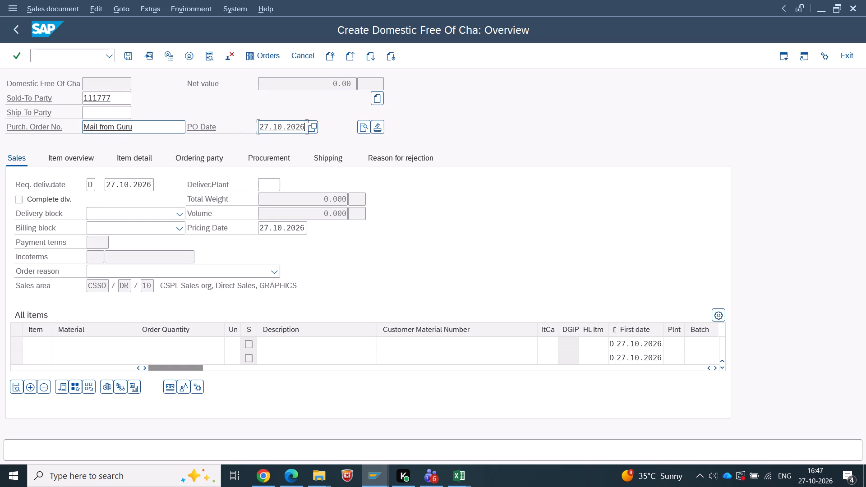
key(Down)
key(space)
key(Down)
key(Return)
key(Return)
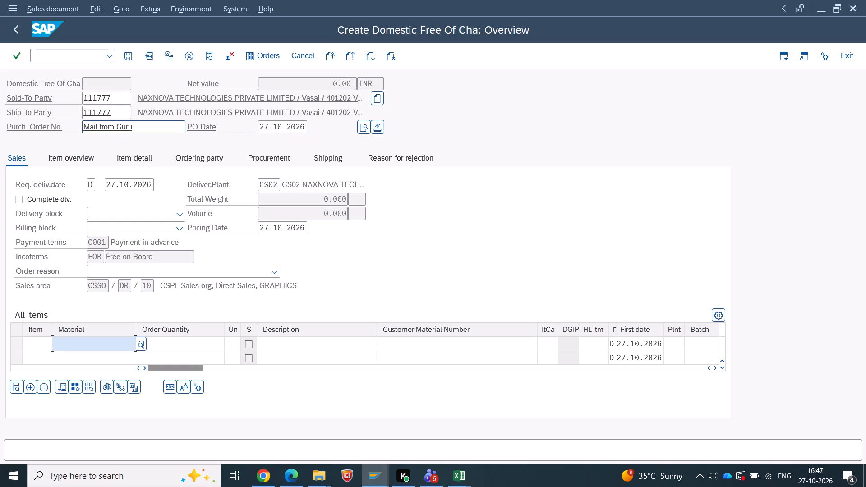
Enter material 203354 in the first item line of the order.
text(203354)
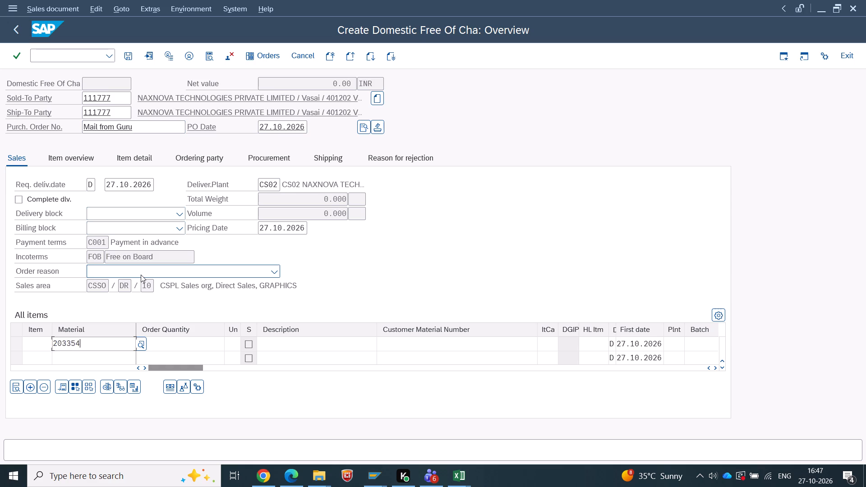
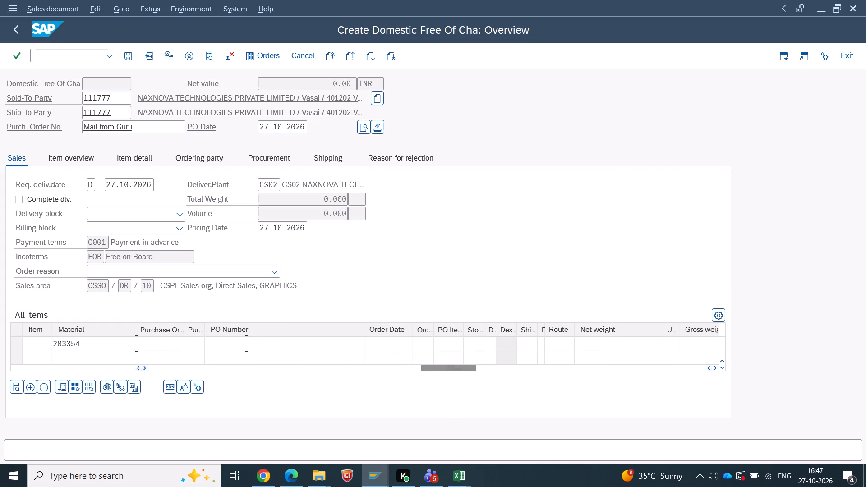
Go to the storage location of the first item line and validate the order entries for material 203354.
click(470, 340)
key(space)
click(478, 358)
key(Return)
key(Return)
key(Return)
key(Return)
Switch to File Explorer and bring up the Customer PO folder of 16 FY 2026 TO 2027.
click(325, 482)
click(256, 417)
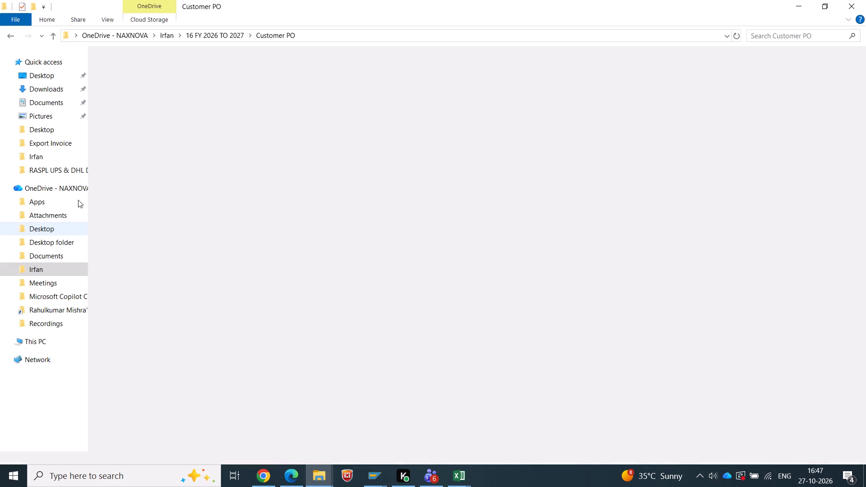
Open the FOC Sample folder inside Irfan > 16 FY 2026 TO 2027.
click(55, 268)
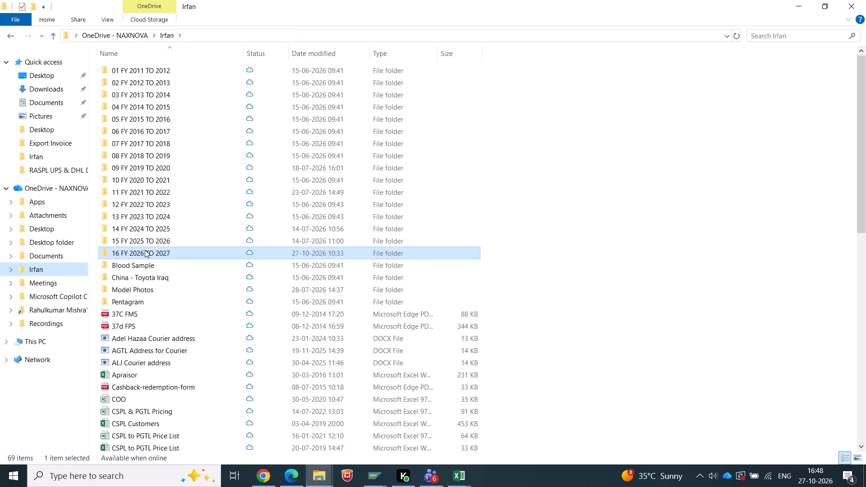
double_click(145, 250)
double_click(130, 94)
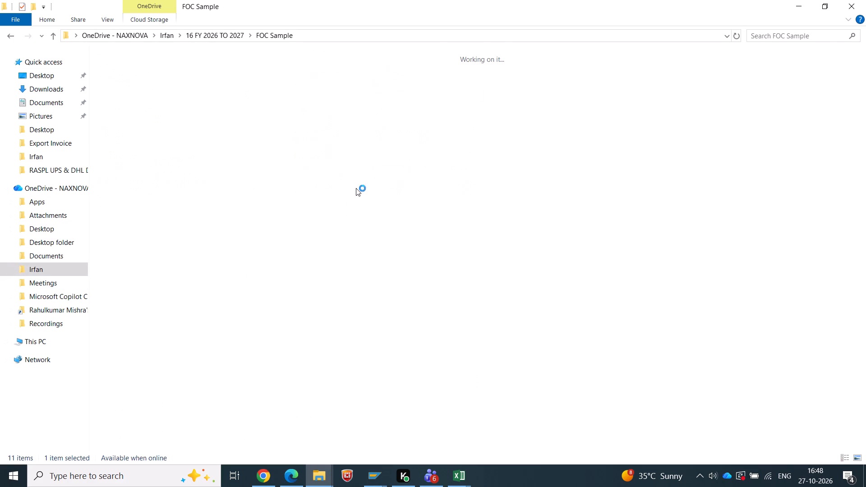
Duplicate the INV 098 SAM - 2026-27 - AGTL workbook within the FOC Sample folder.
scroll(378, 193, down, 5)
scroll(344, 308, down, 2)
click(593, 411)
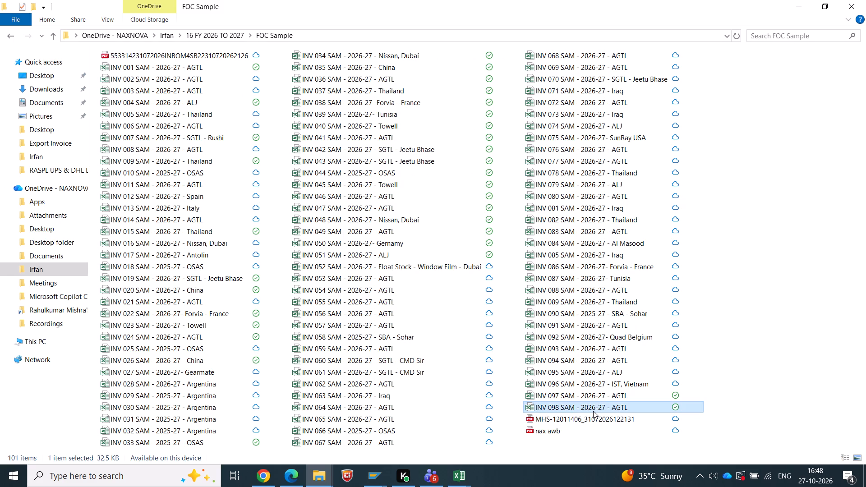
key(ctrl+c)
key(ctrl+v)
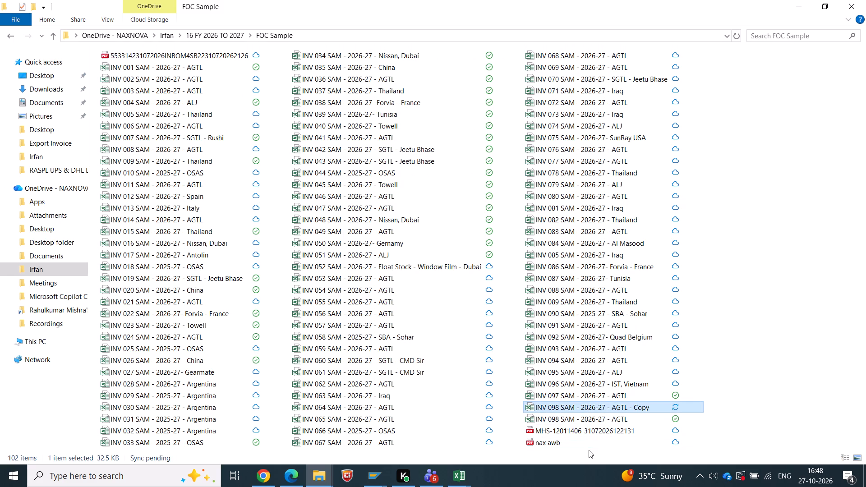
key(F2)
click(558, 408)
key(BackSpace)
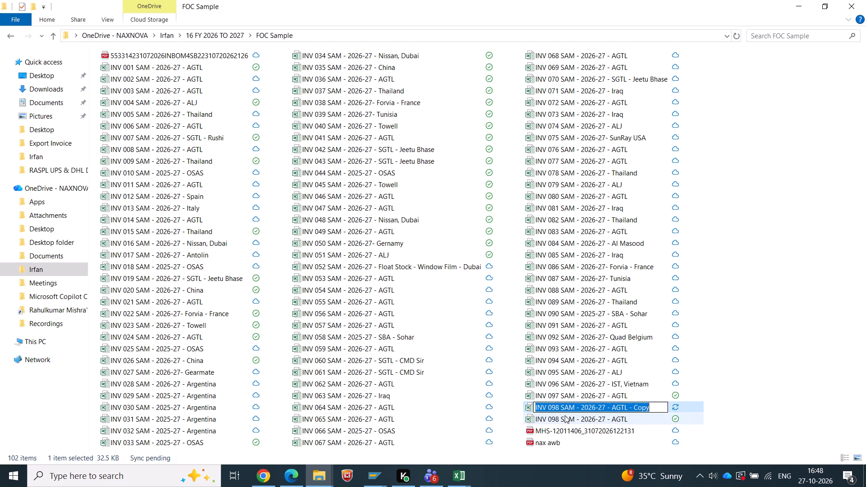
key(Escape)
Rename the copied invoice workbook as INV 099 SAM - 2026-27 - AGTL.
key(F2)
key(Right)
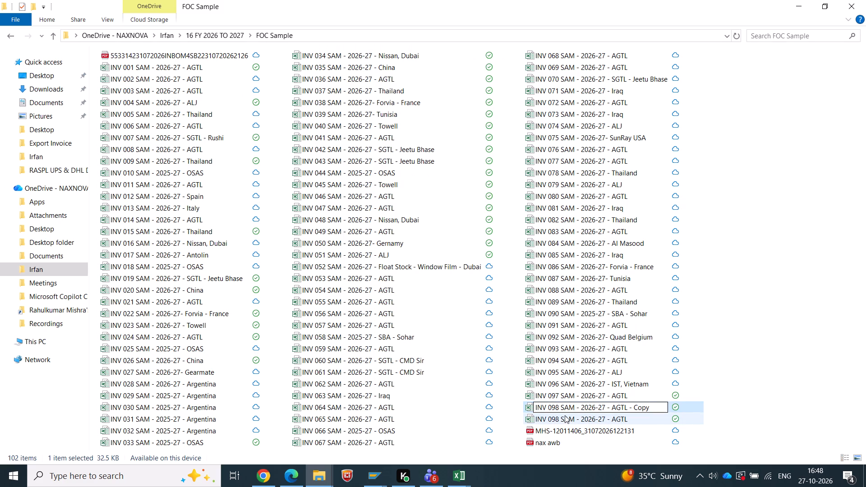
key(BackSpace)
key(BackSpace)
key(BackSpace)
key(BackSpace)
key(BackSpace)
key(BackSpace)
key(BackSpace)
key(Left)
key(Left)
key(Left)
key(Left)
key(Left)
key(Left)
key(Left)
key(Left)
key(Left)
key(Left)
key(Left)
key(Left)
key(Left)
key(Left)
key(Left)
key(Left)
key(Left)
key(Left)
key(Left)
key(Left)
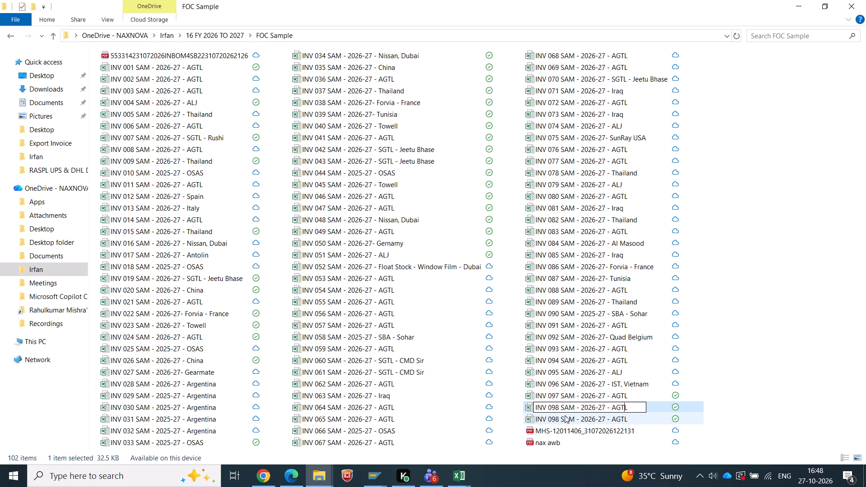
key(Right)
key(BackSpace)
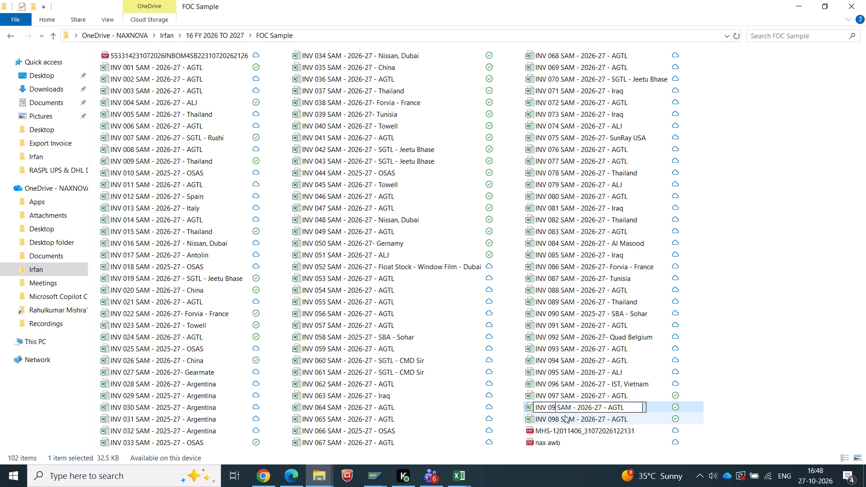
key(9)
click(564, 354)
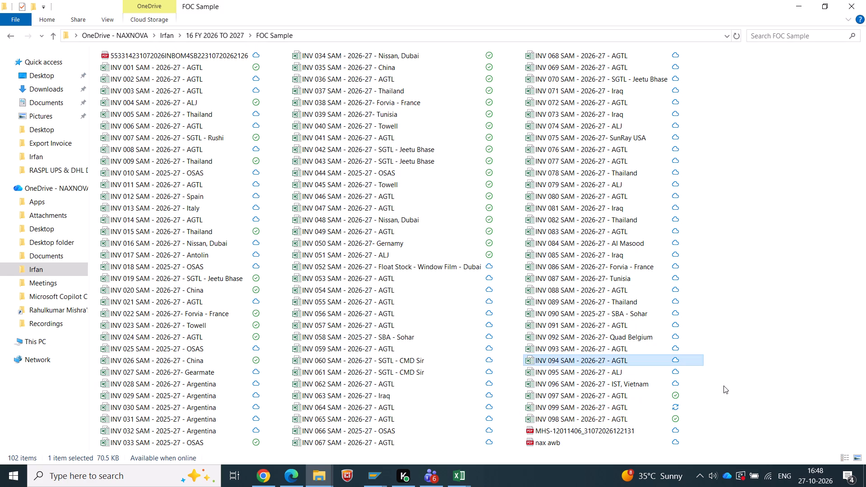
Refresh the FOC Sample folder's file listing.
right_click(723, 386)
click(752, 193)
scroll(697, 251, down, 6)
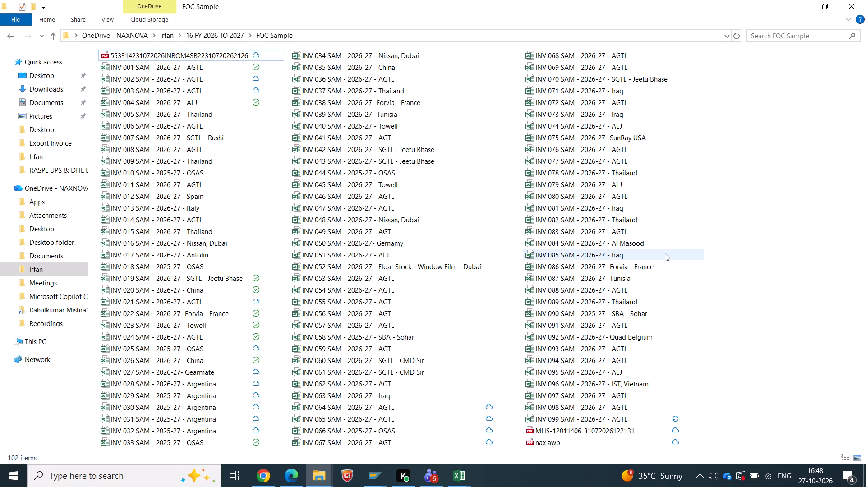
Open the INV 099 SAM - 2026-27 - AGTL workbook from the FOC Sample folder.
scroll(663, 258, down, 3)
double_click(594, 416)
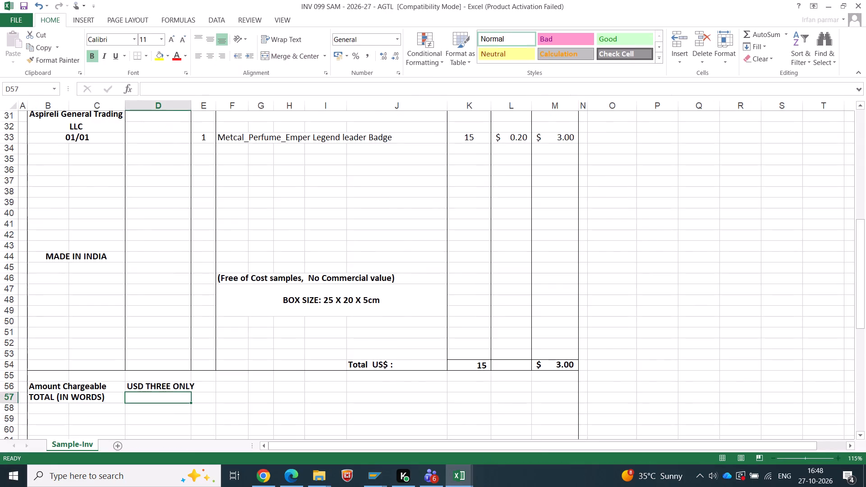
Update the Invoice No. & Date entry to NTPL/099/SAM/2026-27 DT: 27.10.2026.
click(258, 204)
scroll(249, 173, up, 20)
scroll(249, 173, up, 4)
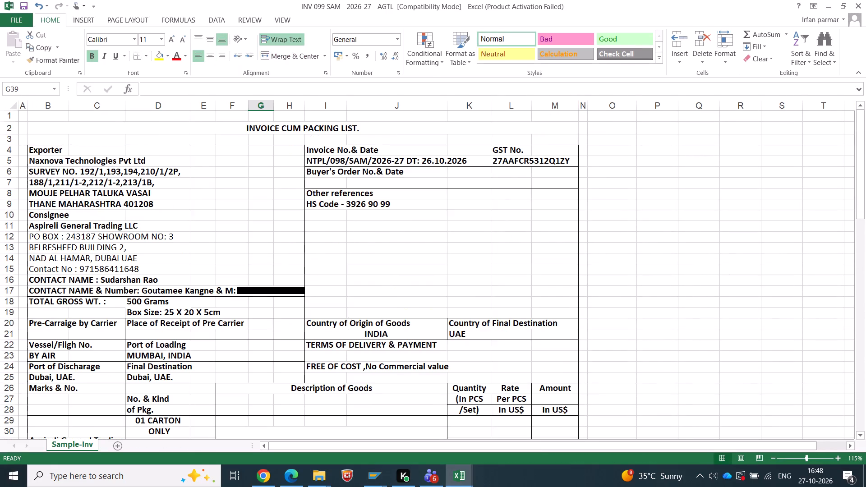
double_click(323, 159)
click(344, 161)
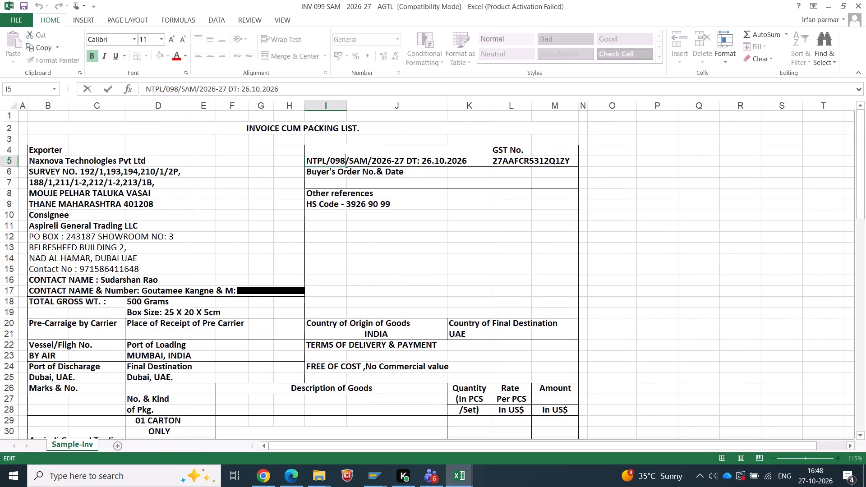
key(BackSpace)
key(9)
key(Right)
key(Right)
key(Right)
key(Right)
key(Right)
key(Right)
key(Right)
key(Right)
key(Right)
key(Right)
key(Right)
key(Right)
key(Right)
key(Right)
key(Right)
key(Right)
key(Right)
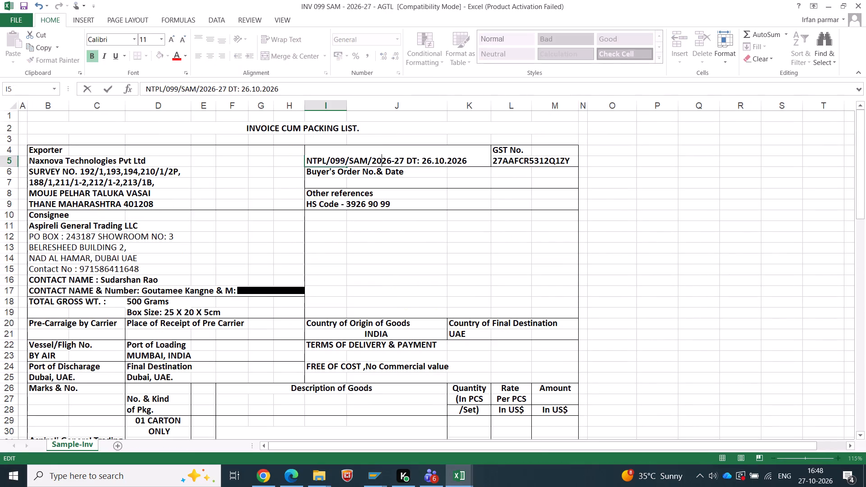
key(Right)
key(shift+Right)
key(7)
key(Return)
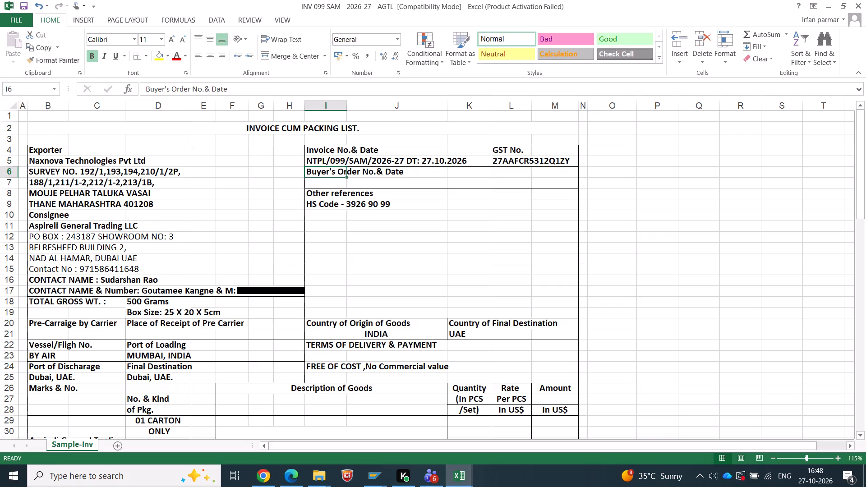
Delete the second contact line, CONTACT NAME & Number, from row 17 of the consignee block.
click(63, 291)
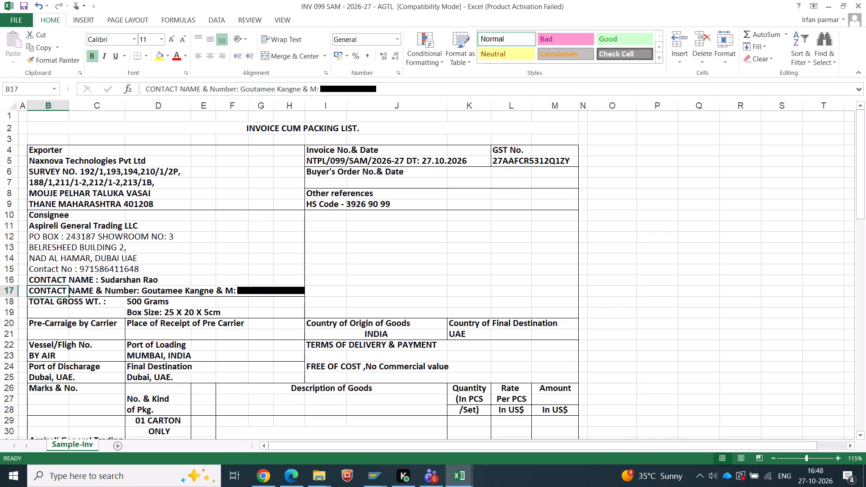
scroll(102, 323, up, 1)
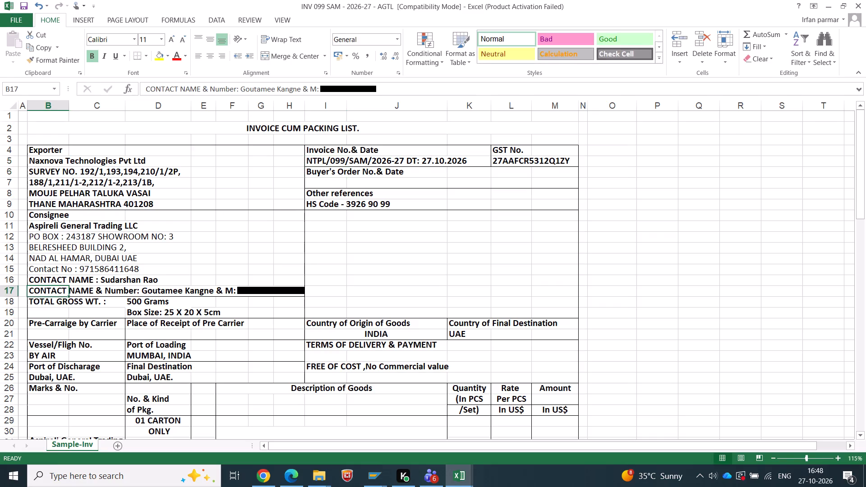
key(Delete)
Select the total gross weight value in the invoice's consignee section.
click(127, 302)
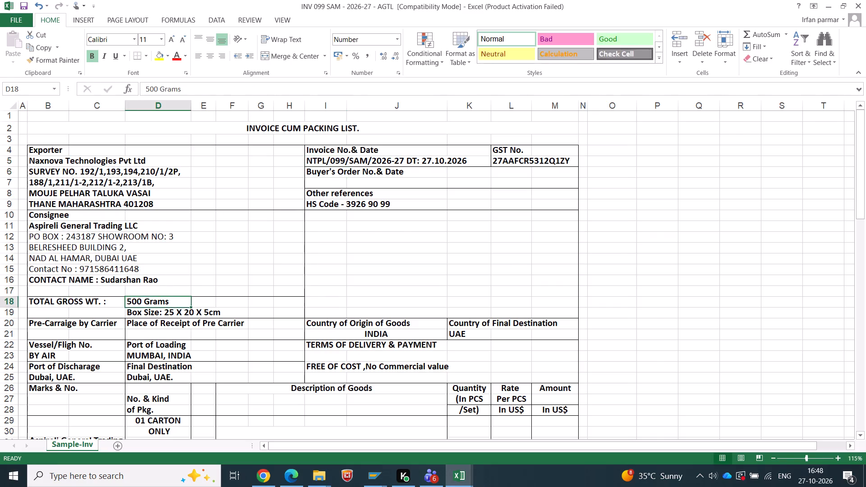
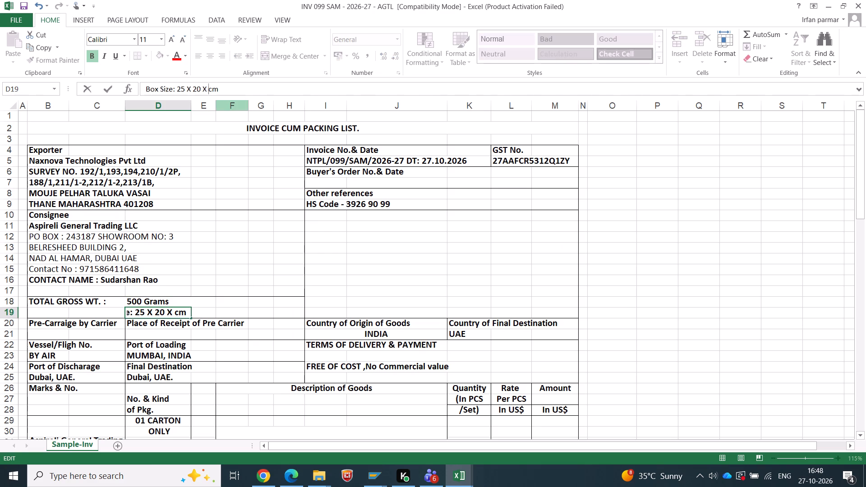
Complete the box size under the total gross weight as 25 X 20 X 3 cm.
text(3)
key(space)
click(304, 264)
Add a space before cm in the goods description's box size line, making it BOX SIZE: 25 X 20 X 5 cm, and save the workbook.
scroll(326, 280, down, 8)
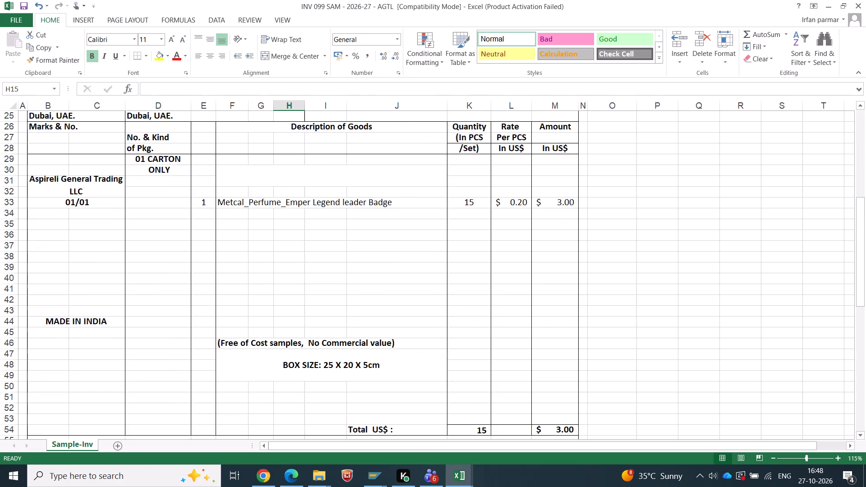
double_click(370, 363)
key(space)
click(371, 389)
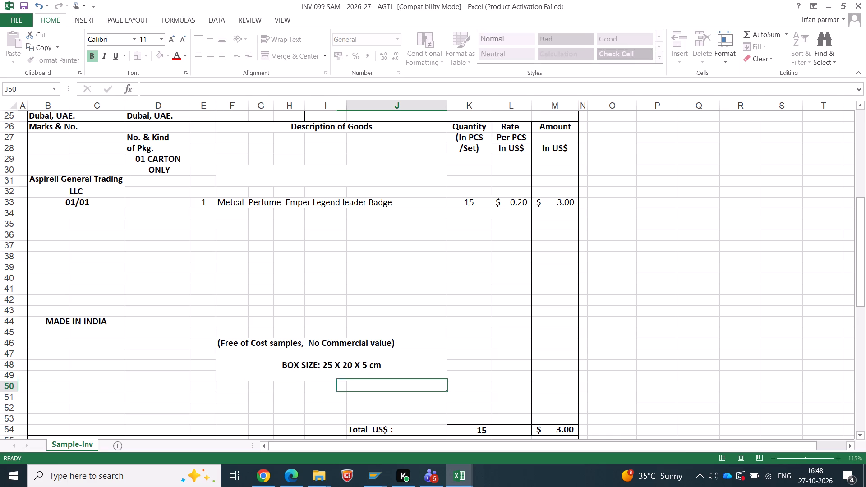
key(ctrl+s)
Copy the invoice's consignee name, address and contact lines into the Form Header text of the free-of-charge order's header in SAP.
scroll(39, 192, up, 13)
drag(42, 227, 54, 276)
key(ctrl+c)
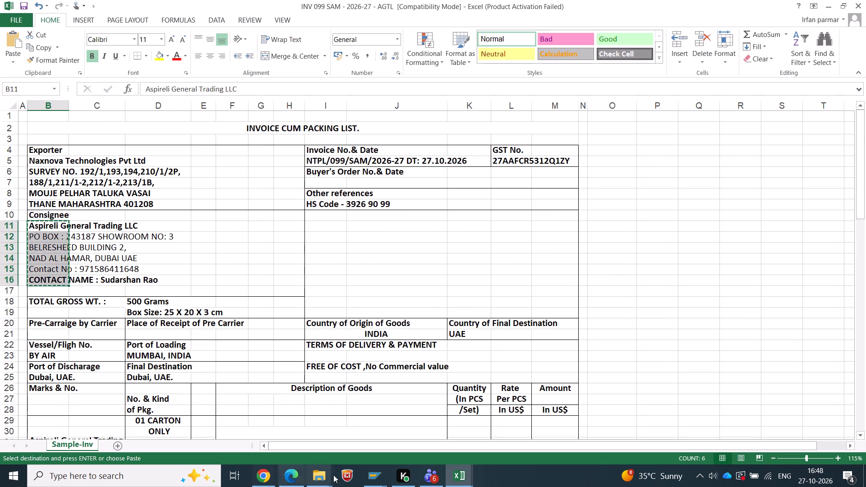
click(373, 479)
click(400, 421)
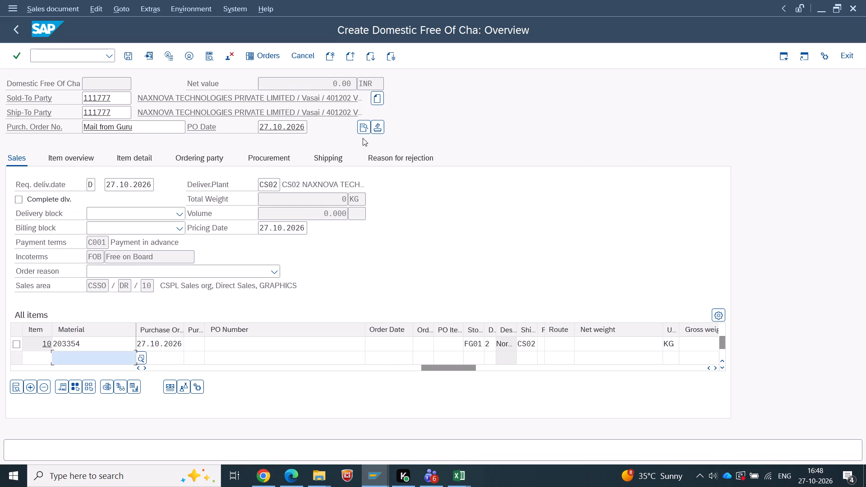
click(364, 119)
click(367, 124)
click(472, 126)
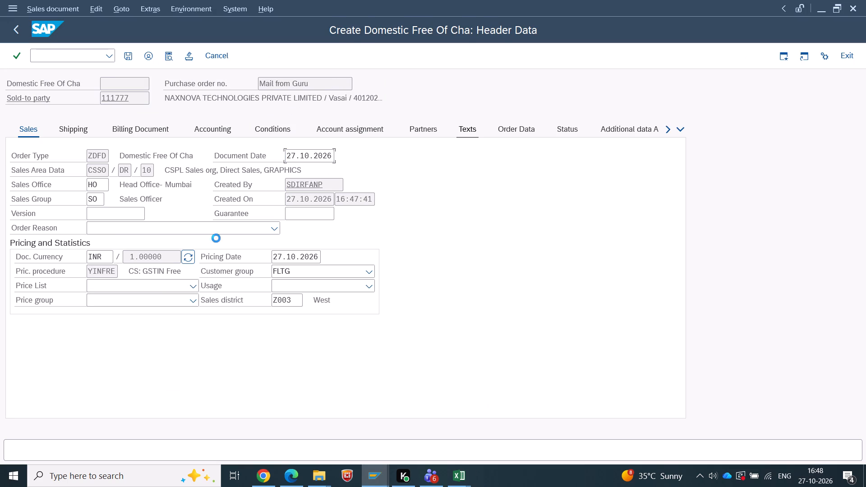
click(180, 221)
key(ctrl+v)
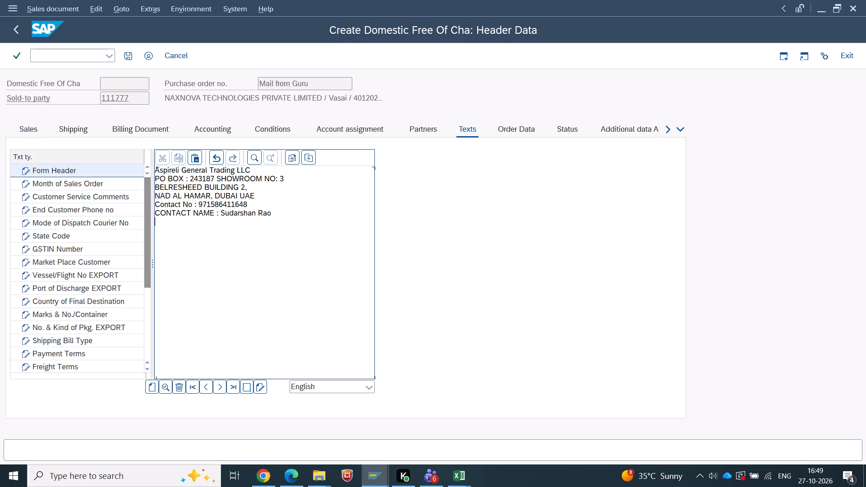
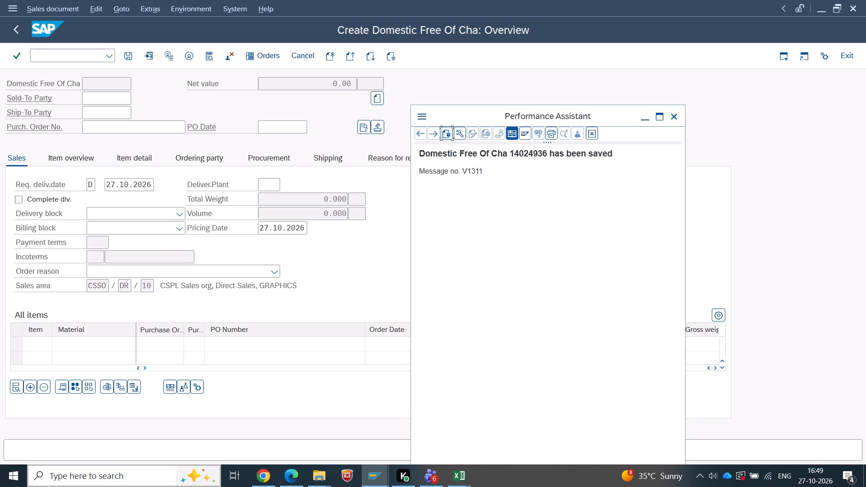
Copy the saved order number 14024936 from the Domestic Free Of Cha message details in SAP and close the Performance Assistant.
double_click(536, 154)
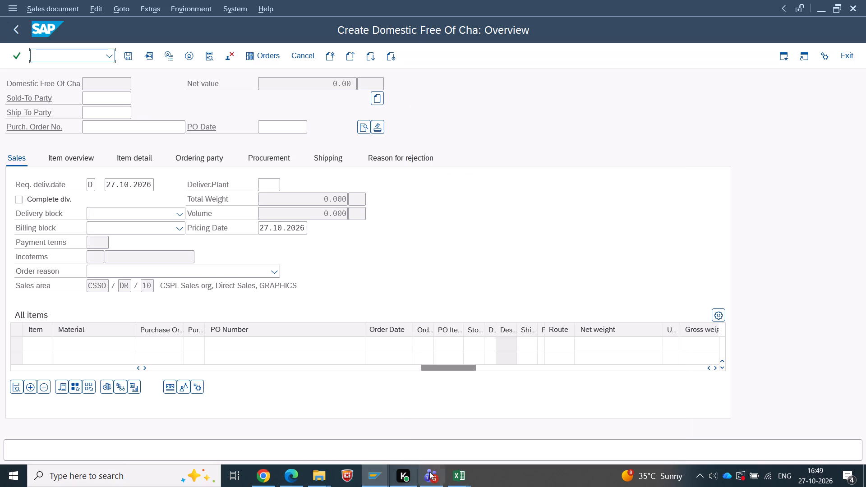
click(382, 478)
click(413, 435)
click(373, 482)
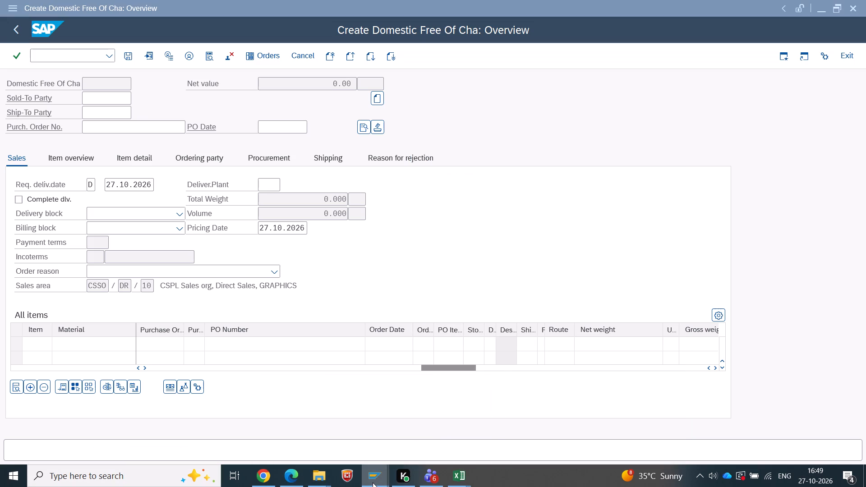
click(474, 448)
double_click(538, 155)
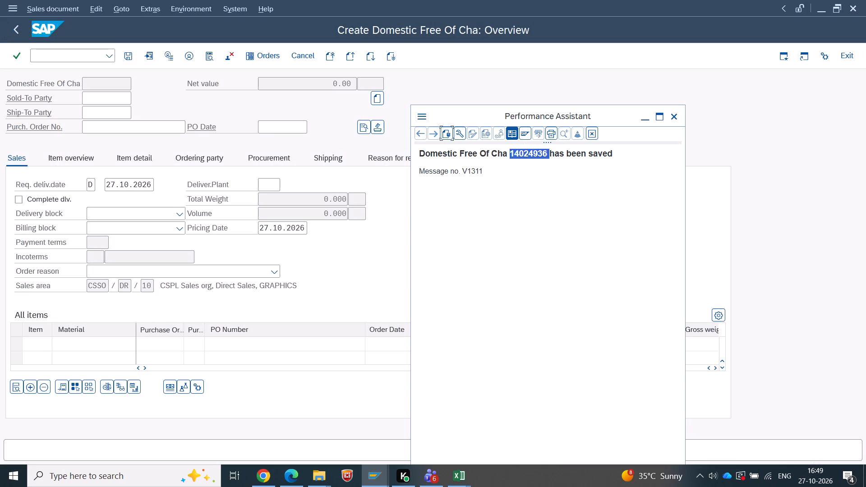
key(ctrl+c)
key(ctrl+c)
key(ctrl+c)
click(676, 118)
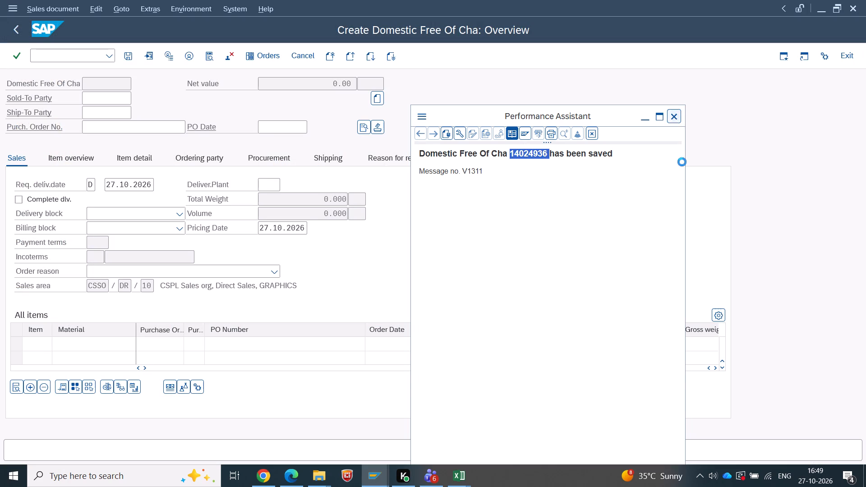
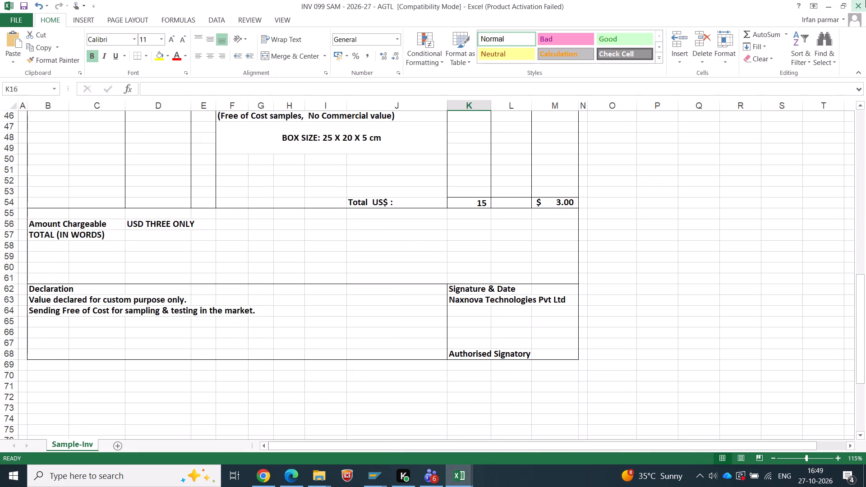
Close the INV 099 SAM - 2026-27 - AGTL invoice workbook and switch to File Explorer.
click(865, 3)
click(320, 485)
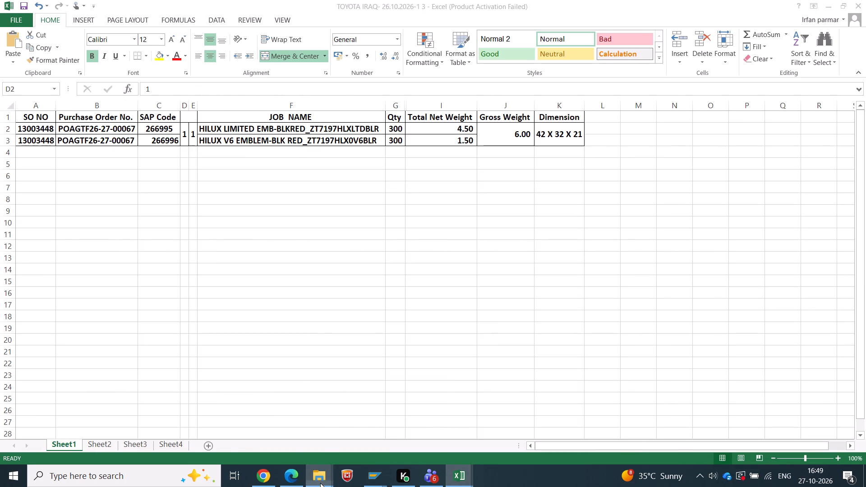
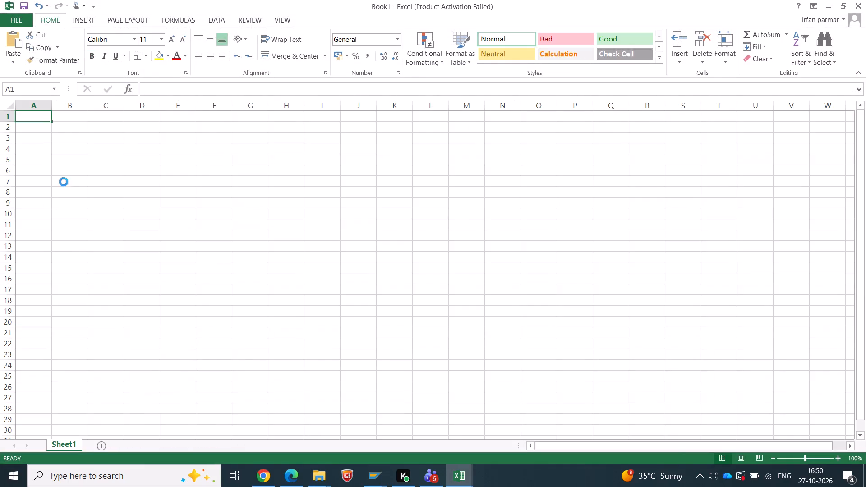
Fit all column widths of the order table on Sheet1 to their contents.
double_click(774, 459)
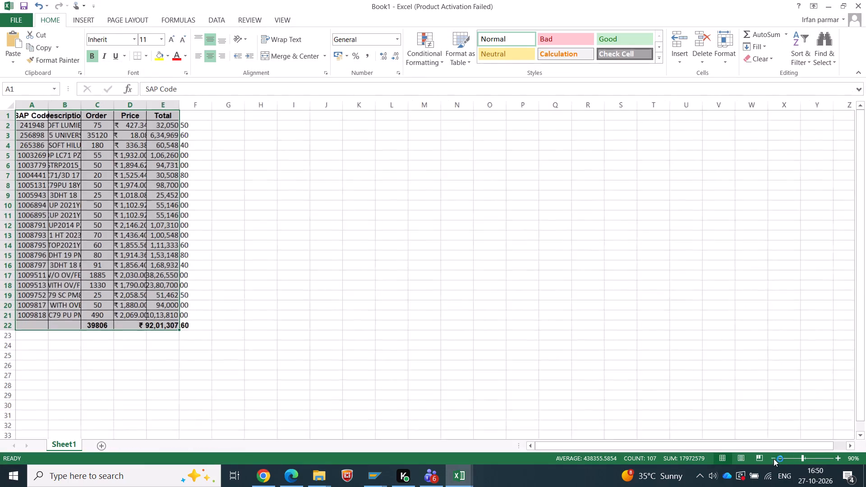
click(497, 375)
click(6, 101)
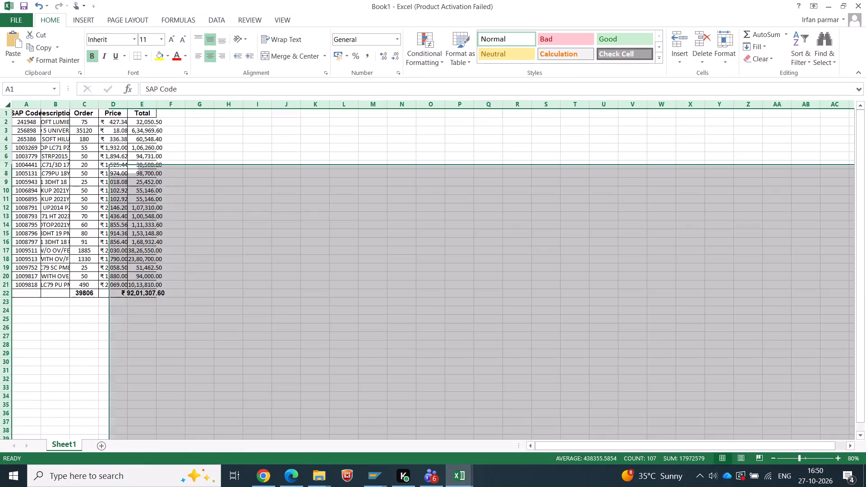
double_click(41, 105)
click(470, 180)
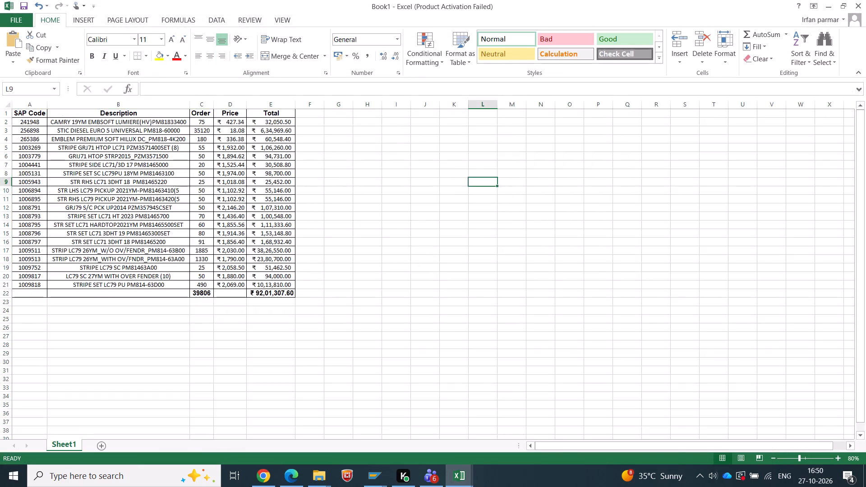
Add the column header Photos in cell F1, beside the Total column.
click(314, 115)
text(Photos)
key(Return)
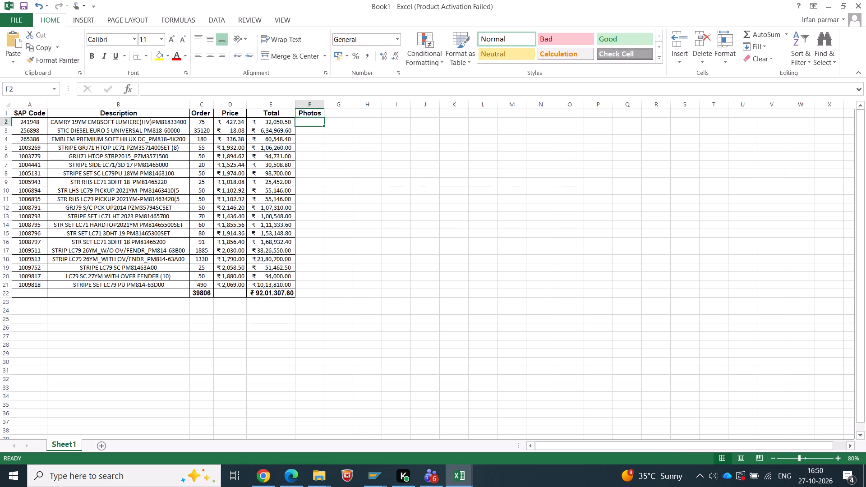
Switch to File Explorer and open the Model Photos folder inside Irfan to start searching for product photos.
click(318, 484)
click(255, 452)
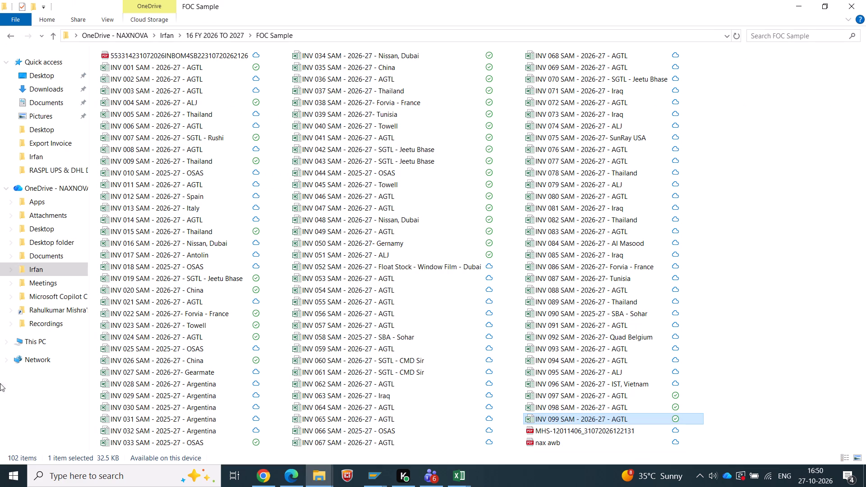
click(36, 269)
double_click(132, 292)
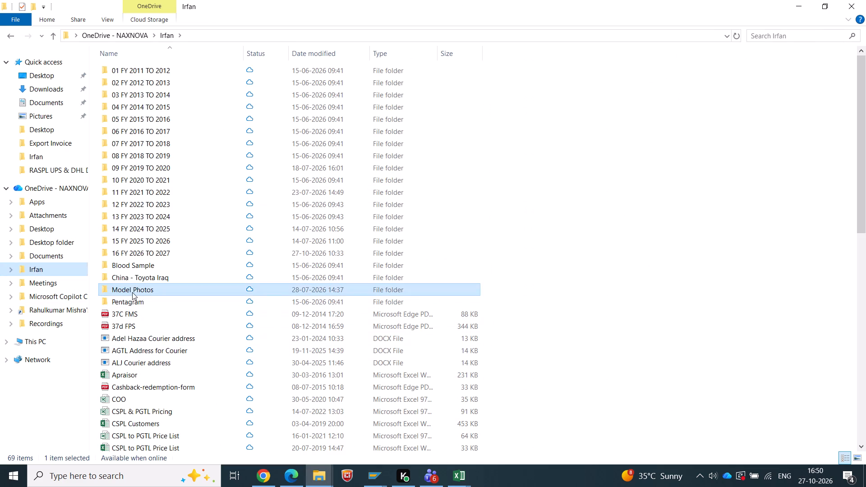
click(763, 34)
key(alt+Tab)
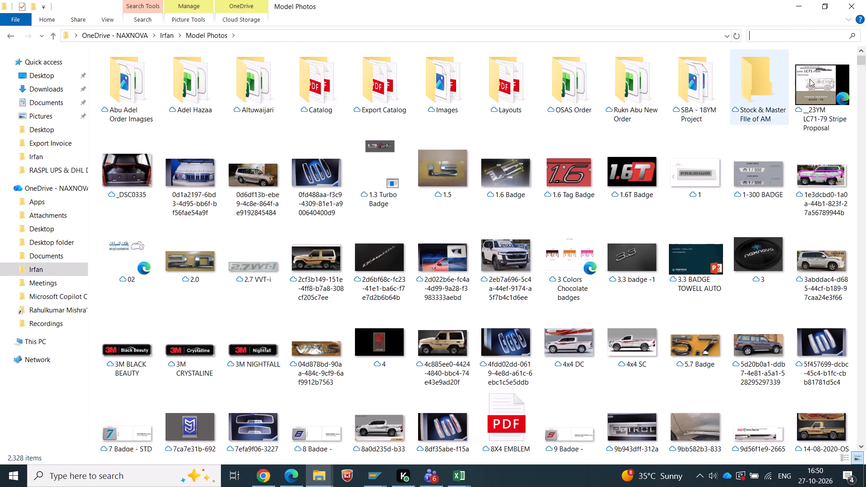
Search the Model Photos folder for LUMIERE, taken from the Camry description in Book1's row 2, and open the LUMIERE EMBLEM PDF.
click(135, 123)
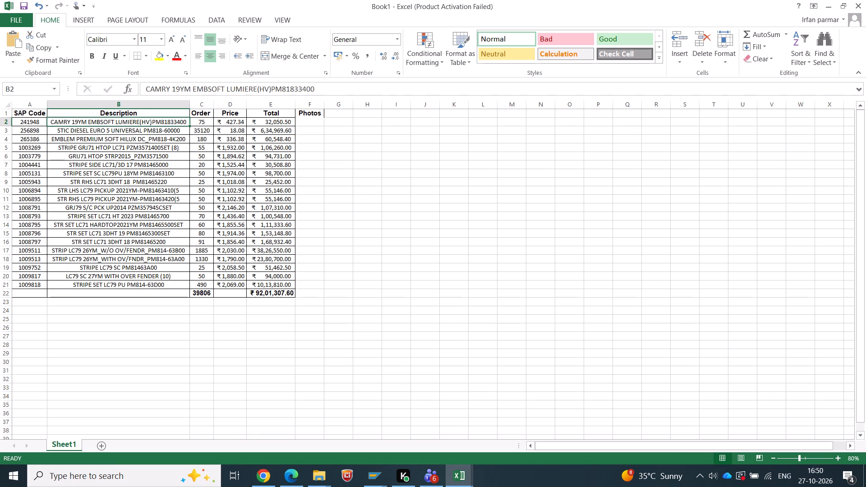
drag(257, 87, 226, 87)
key(ctrl+c)
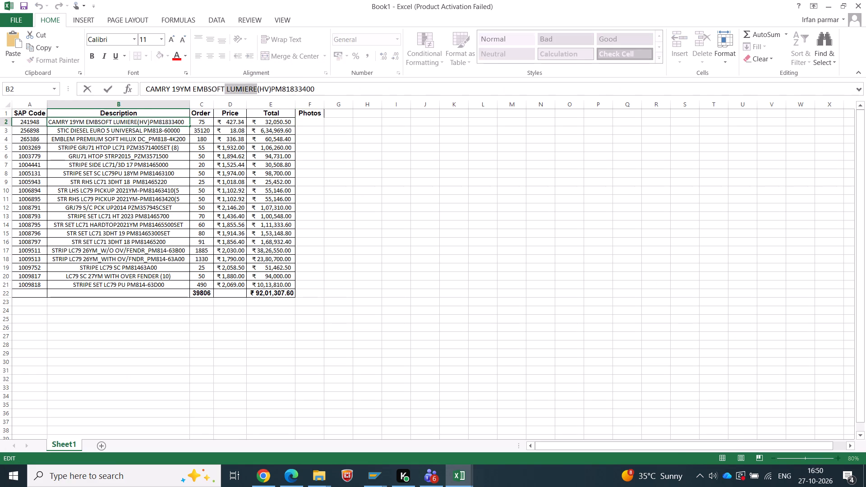
key(Tab)
key(alt+Tab)
click(776, 38)
key(ctrl+v)
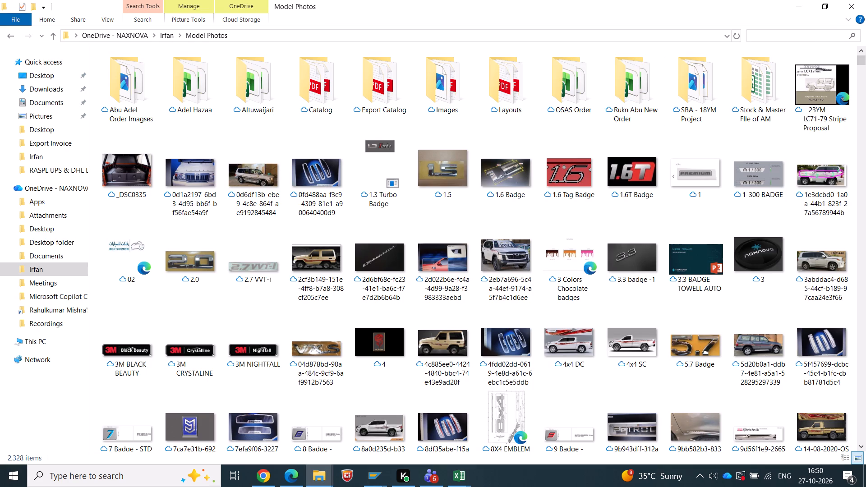
click(752, 38)
key(BackSpace)
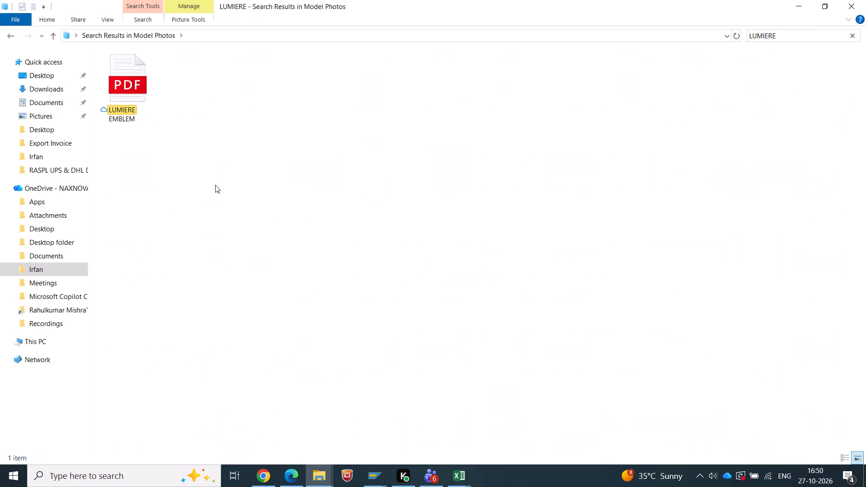
double_click(132, 96)
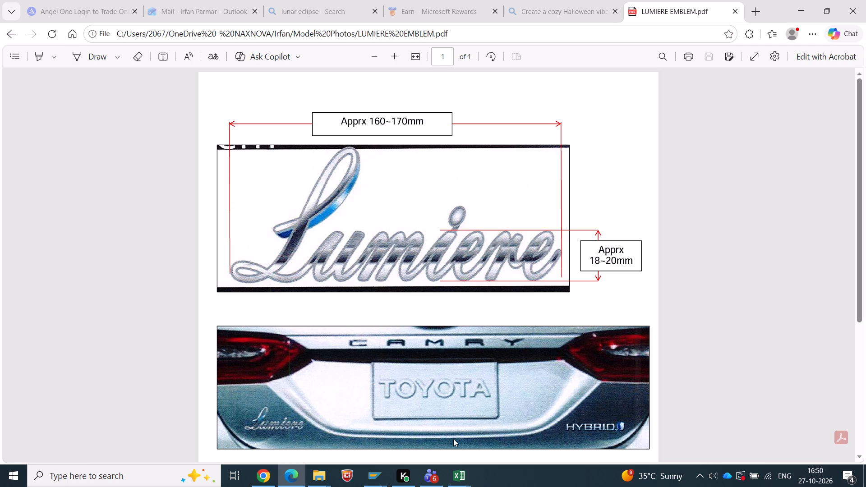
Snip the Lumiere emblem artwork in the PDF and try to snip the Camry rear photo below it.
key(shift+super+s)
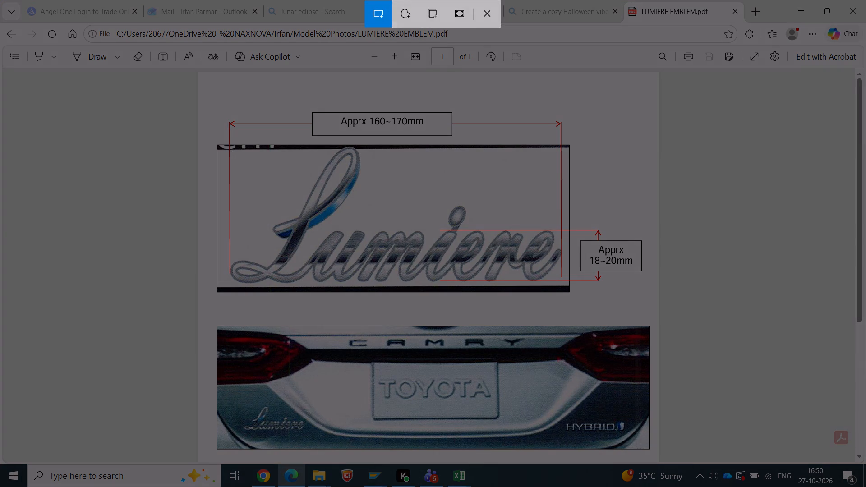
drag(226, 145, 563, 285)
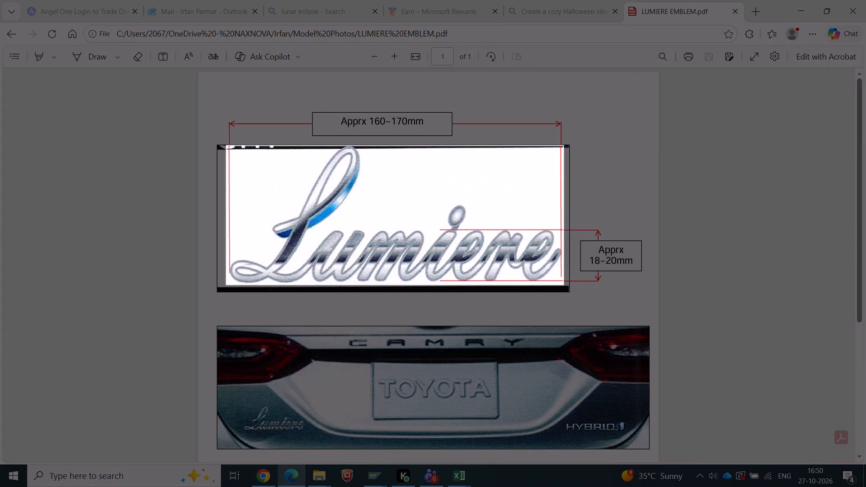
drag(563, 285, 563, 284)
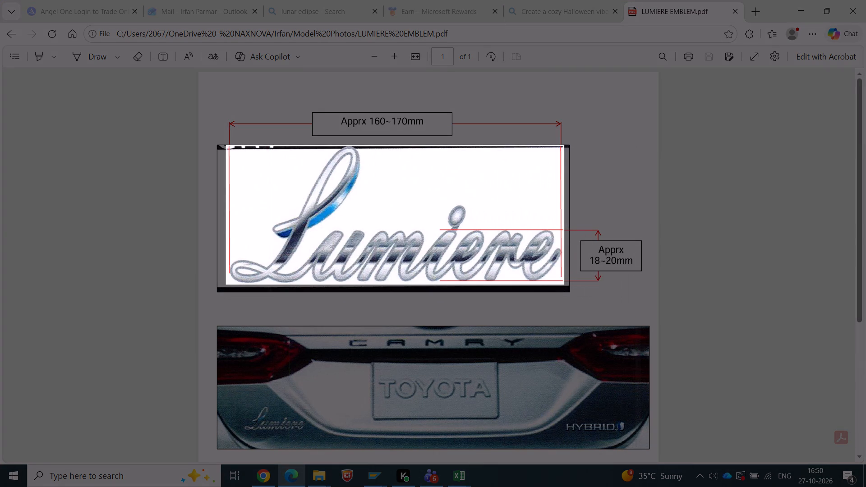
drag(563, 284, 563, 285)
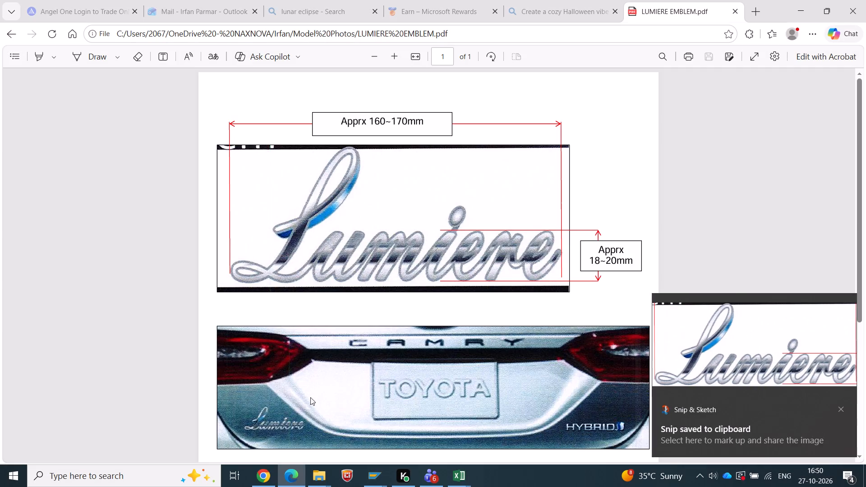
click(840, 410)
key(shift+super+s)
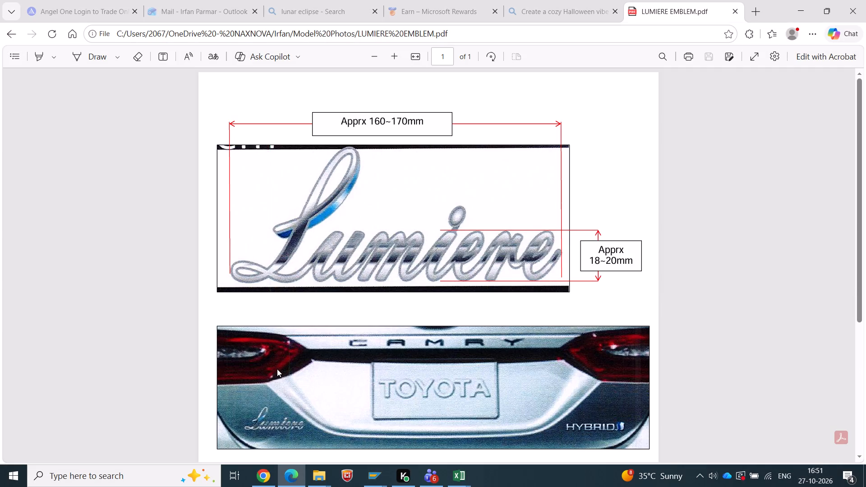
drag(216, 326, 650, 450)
Close the TOYOTA IRAQ - 26.10.2026 1 workbook and return to the Book1 workbook.
key(alt+Tab)
key(alt+Tab)
key(alt+Tab)
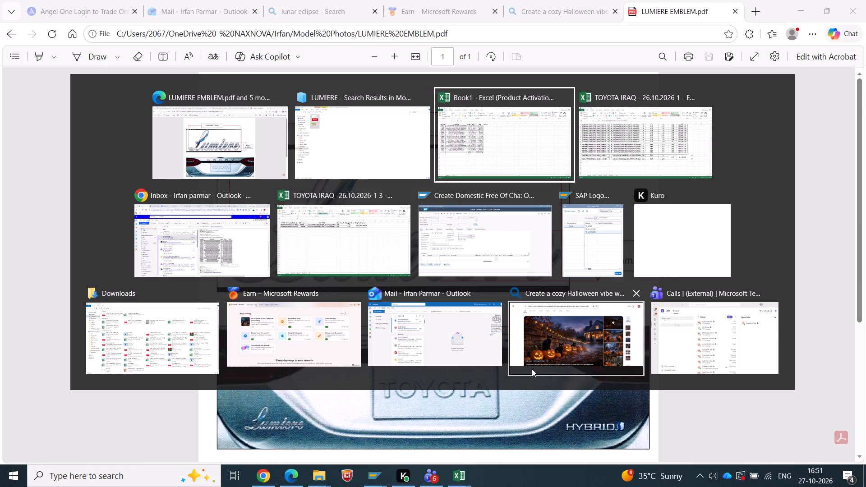
key(alt+Tab)
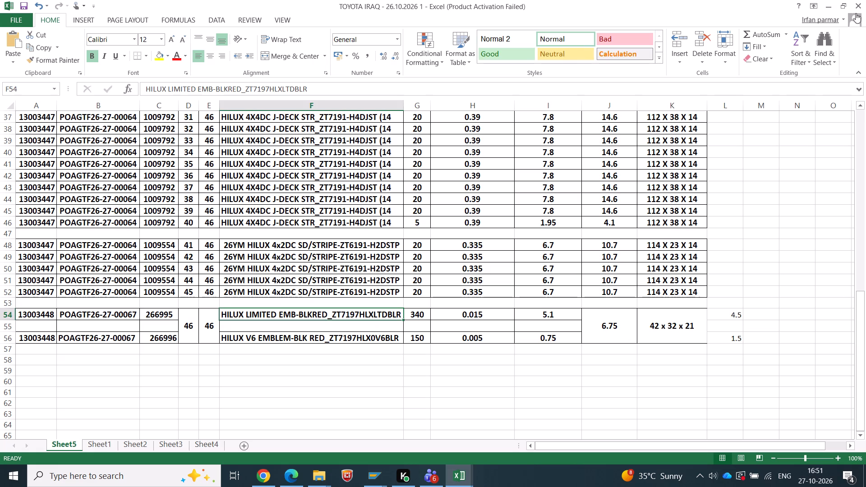
click(860, 8)
click(380, 263)
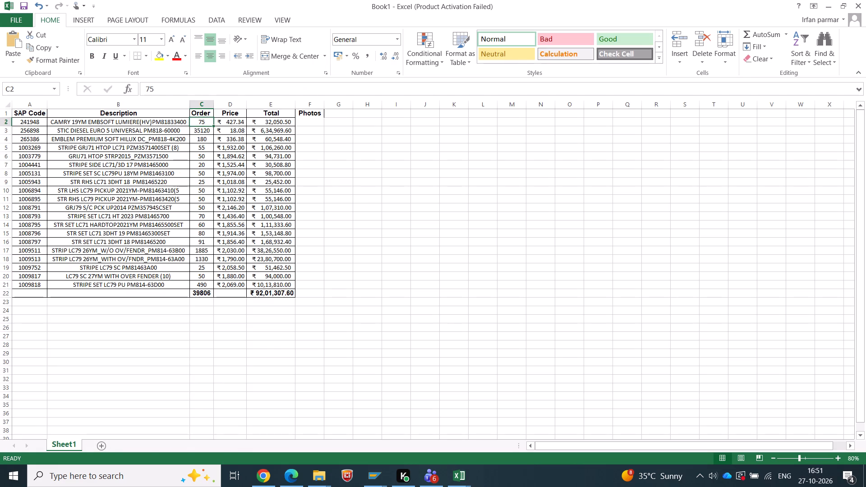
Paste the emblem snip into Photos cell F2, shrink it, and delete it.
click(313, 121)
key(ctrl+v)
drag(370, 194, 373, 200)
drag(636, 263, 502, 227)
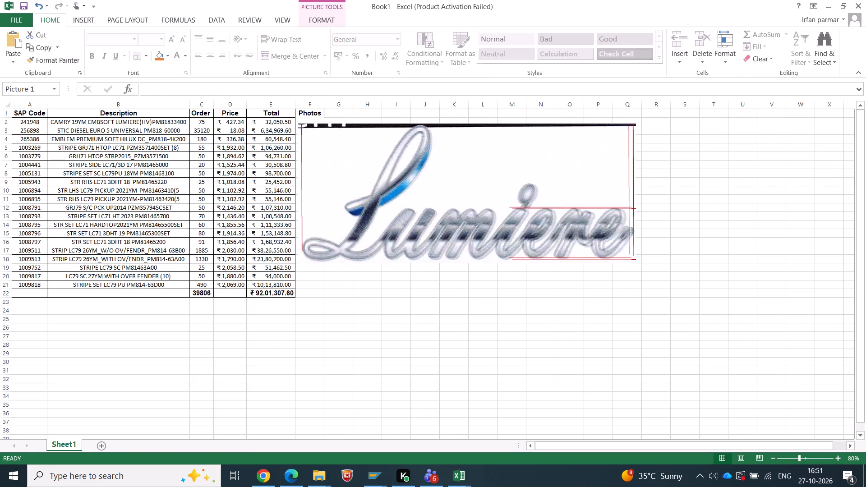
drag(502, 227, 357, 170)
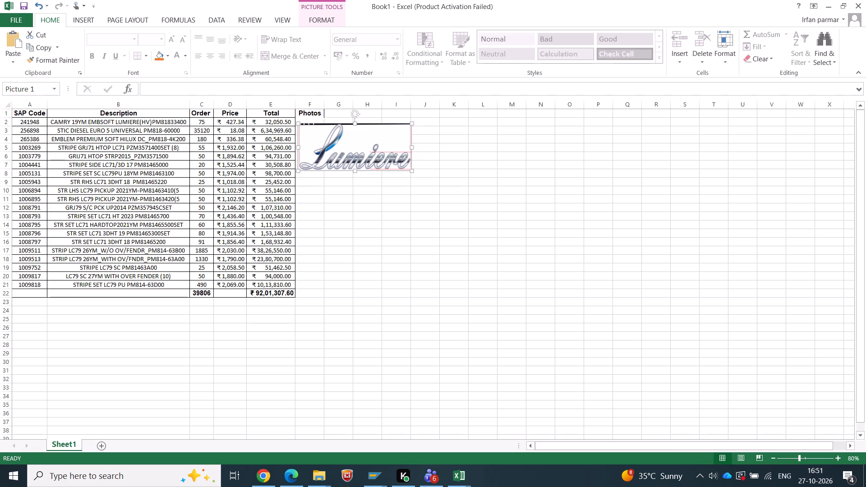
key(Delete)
Snip the Camry rear photo from the LUMIERE EMBLEM PDF and paste it into Photos cell F2 of Book1.
key(alt+Tab)
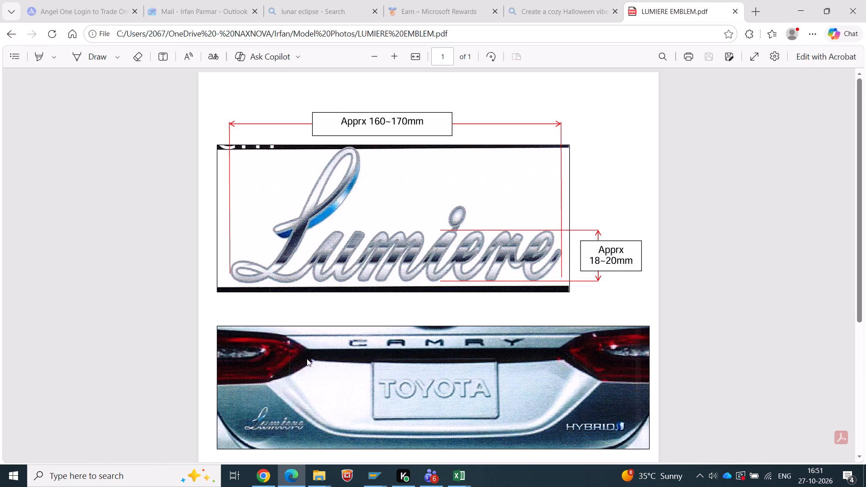
key(shift+super+s)
drag(215, 323, 482, 369)
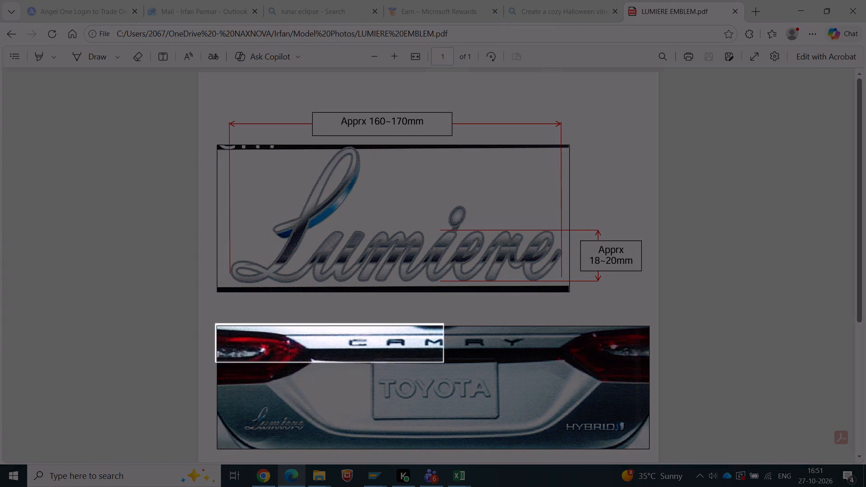
drag(482, 369, 649, 448)
key(alt+Tab)
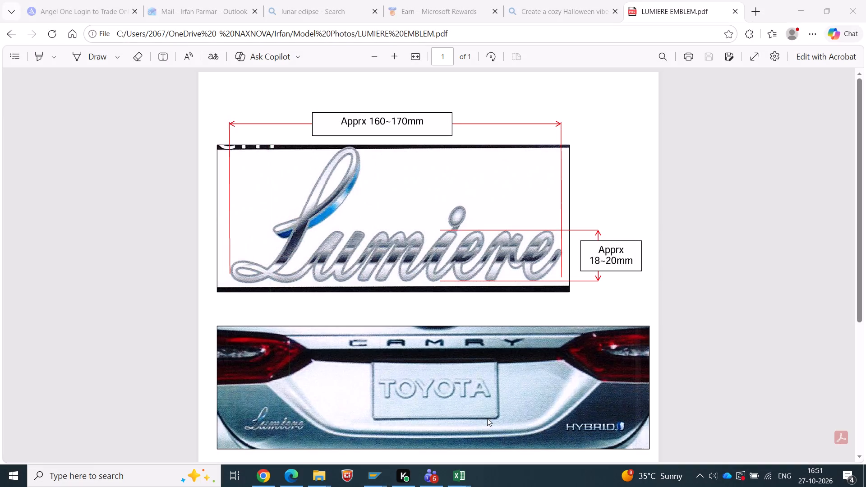
key(alt+Tab)
key(alt+Tab)
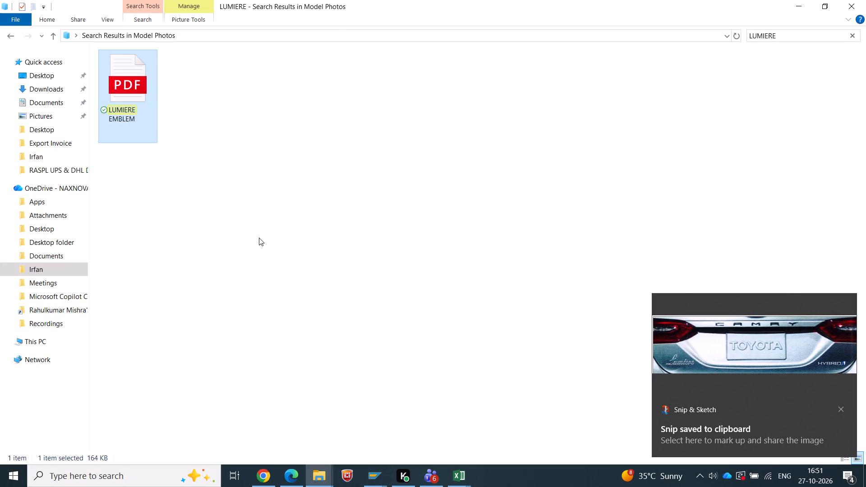
key(alt+Tab)
click(457, 478)
click(488, 438)
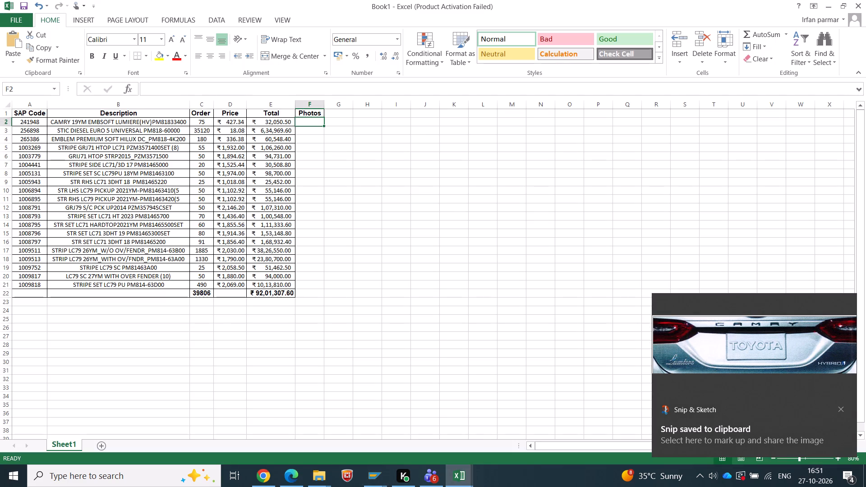
key(ctrl+v)
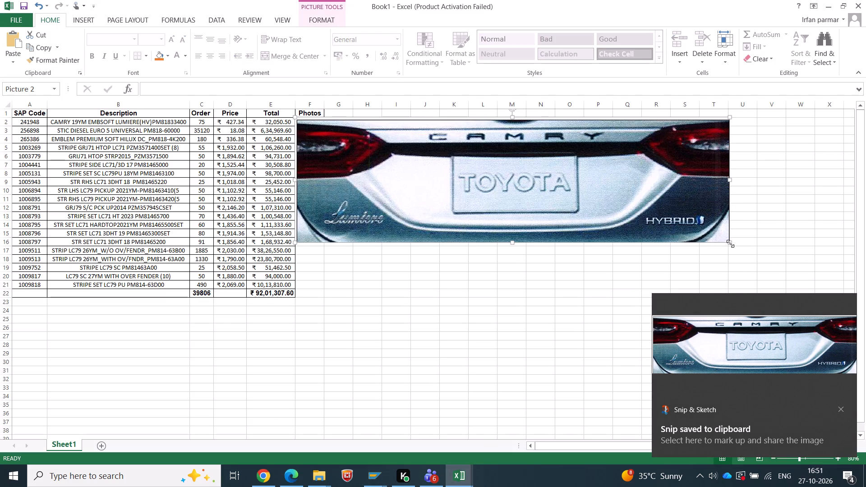
Shrink the Camry photo, then widen the Photos column and heighten row 2 so the picture fits inside cell F2.
drag(730, 243, 361, 155)
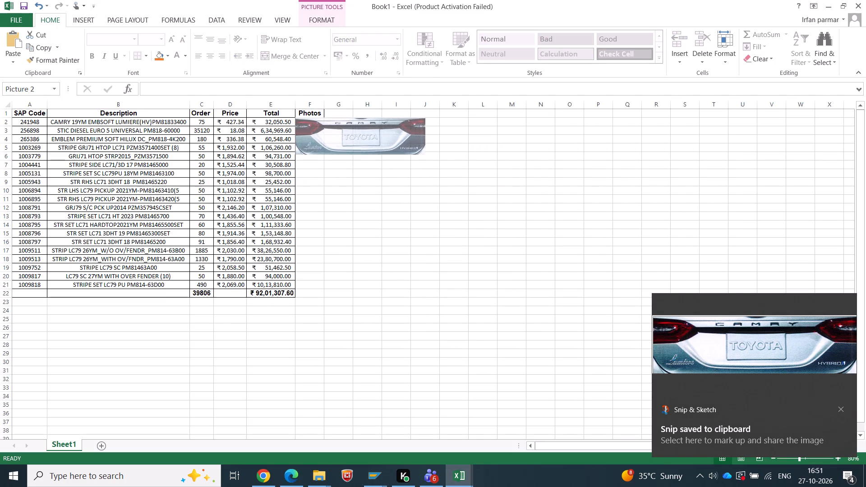
drag(361, 155, 361, 155)
drag(322, 106, 430, 114)
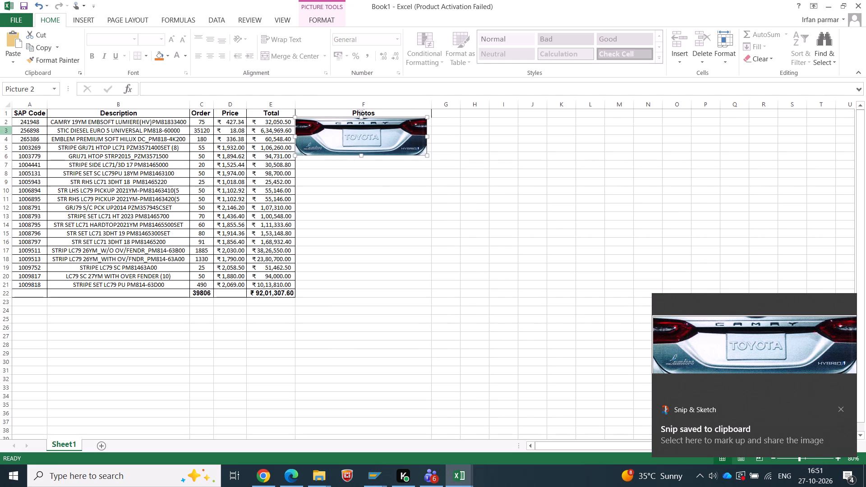
drag(3, 126, 5, 162)
click(358, 241)
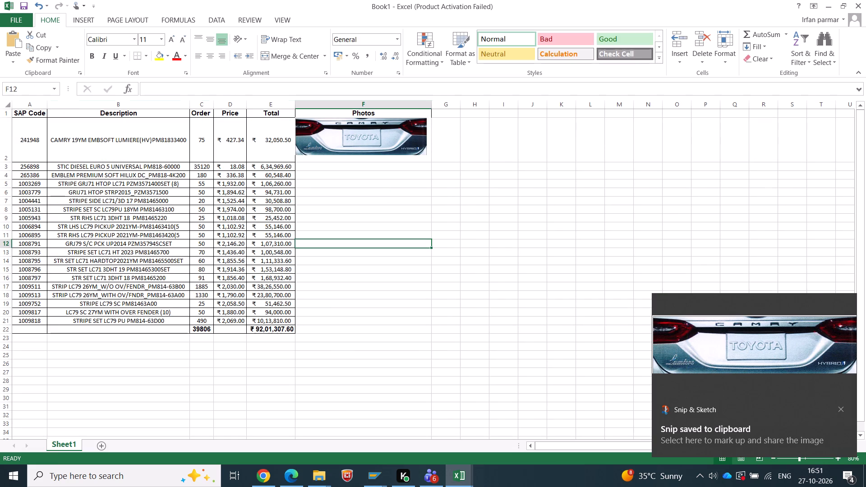
Middle-align the contents of all cells in the sheet vertically.
click(6, 105)
click(208, 39)
click(208, 39)
click(468, 240)
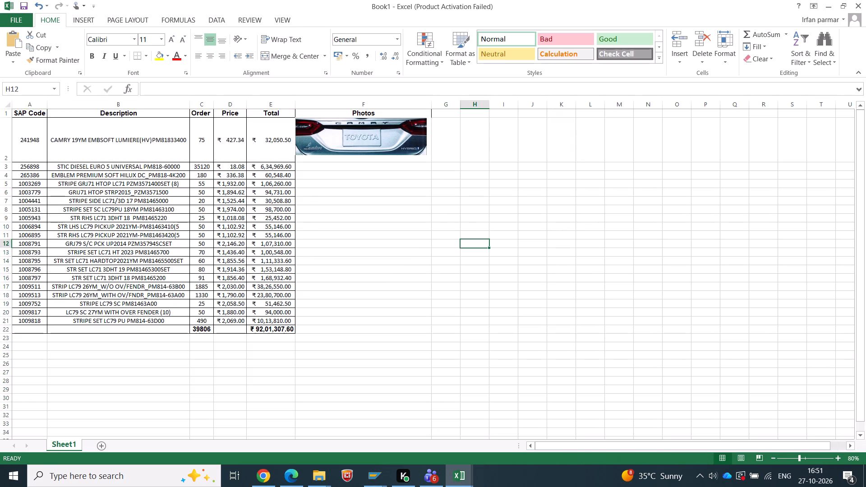
Apply All Borders to the whole order table, range A1:F22, including the Photos column.
drag(18, 114, 392, 327)
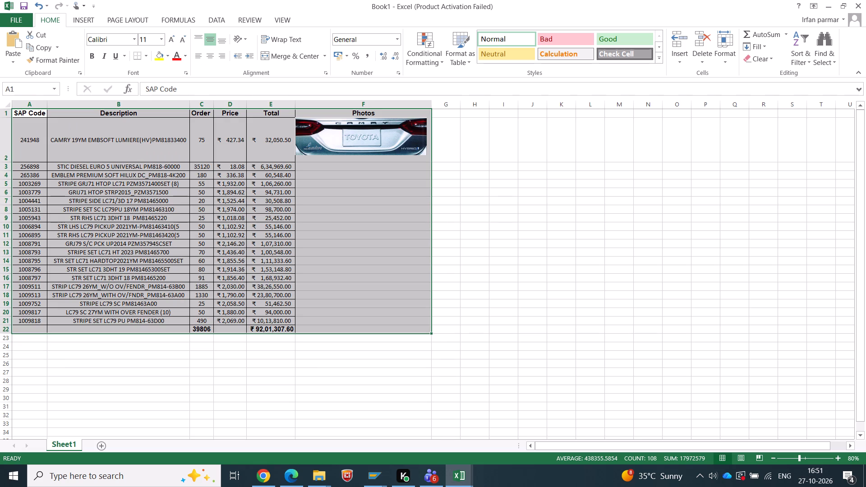
click(145, 54)
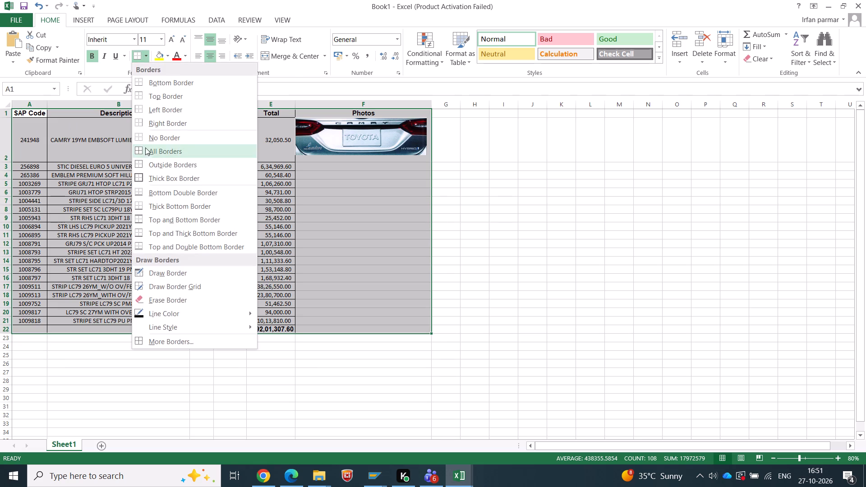
click(145, 147)
Centre the Camry photo within the borders of cell F2.
click(360, 128)
click(359, 142)
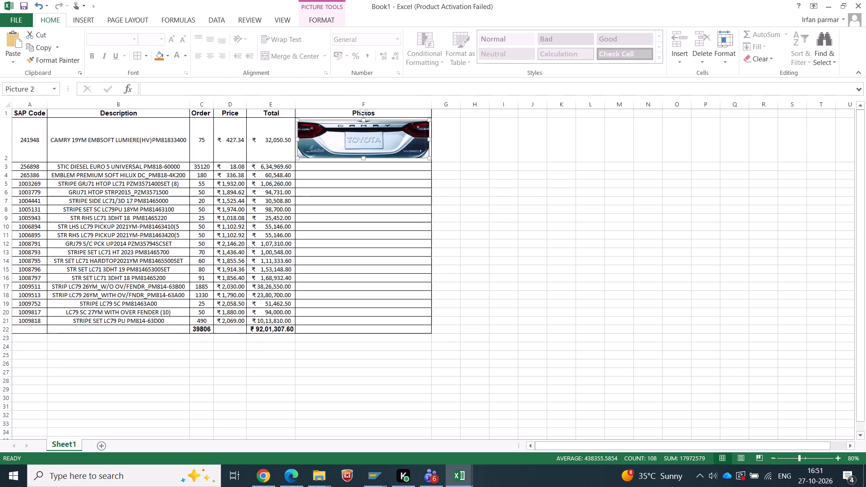
click(584, 175)
Copy the text EURO 5 from the diesel sticker description in cell B3.
click(23, 166)
click(111, 174)
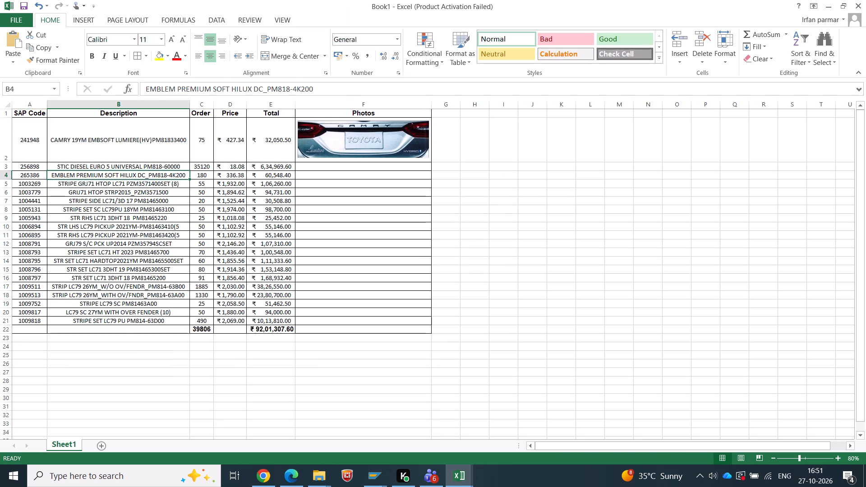
click(110, 162)
drag(211, 87, 193, 87)
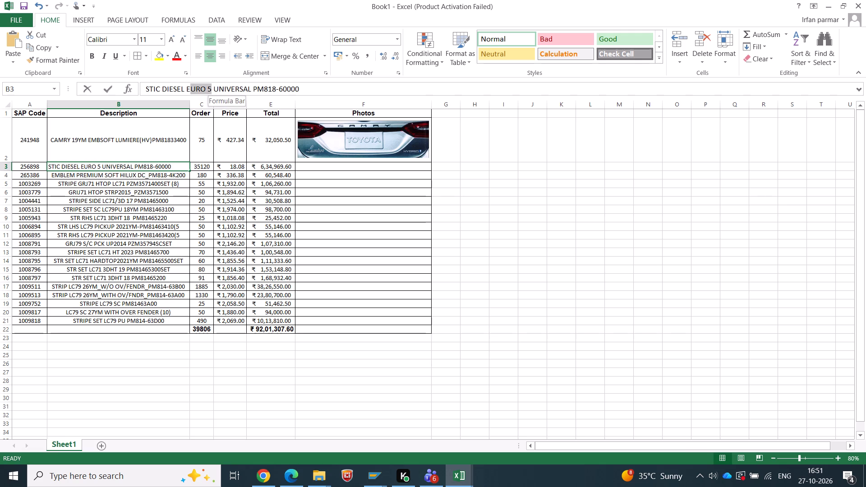
drag(193, 87, 187, 87)
key(ctrl+c)
Close the LUMIERE EMBLEM PDF in Edge and the Downloads folder window.
key(alt+Tab)
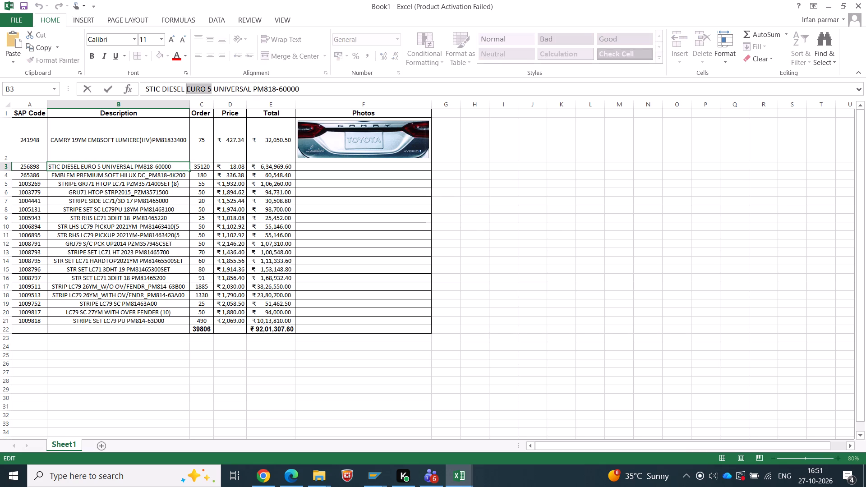
click(736, 13)
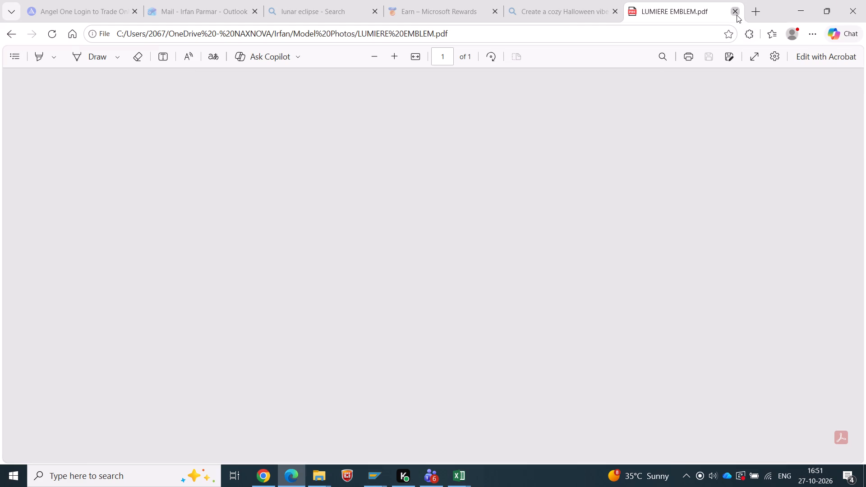
click(322, 470)
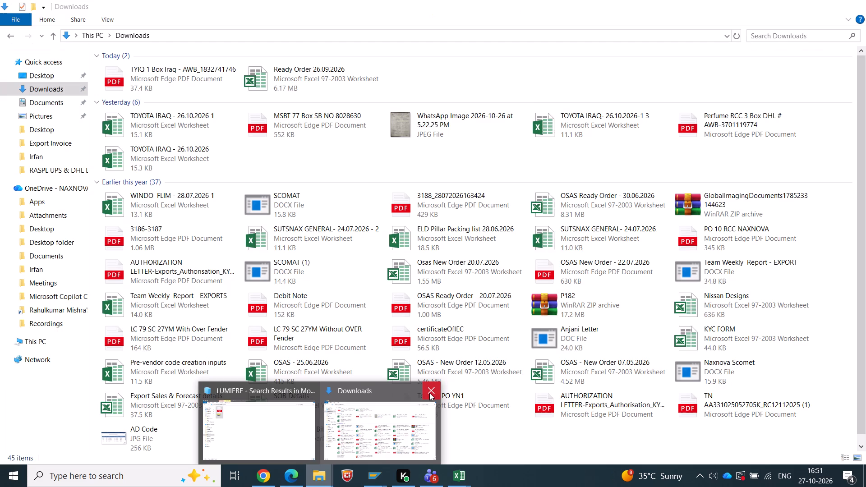
click(429, 391)
Search the Model Photos folder for EURO 5 and open the Diesel Euro5 PDF.
click(305, 431)
drag(810, 33, 638, 20)
key(ctrl+v)
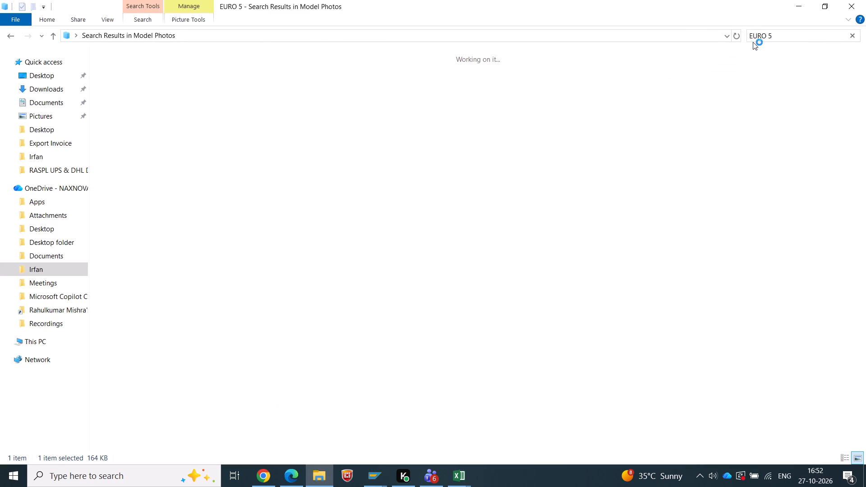
double_click(122, 87)
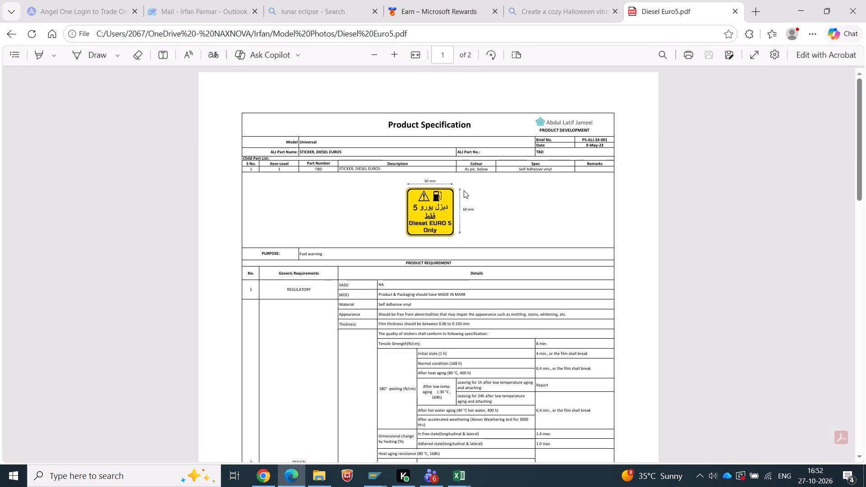
Snip the yellow Diesel EURO 5 sticker image with its 60 mm dimensions from the PDF and paste it into cell F3 of Book1.
key(shift+super+s)
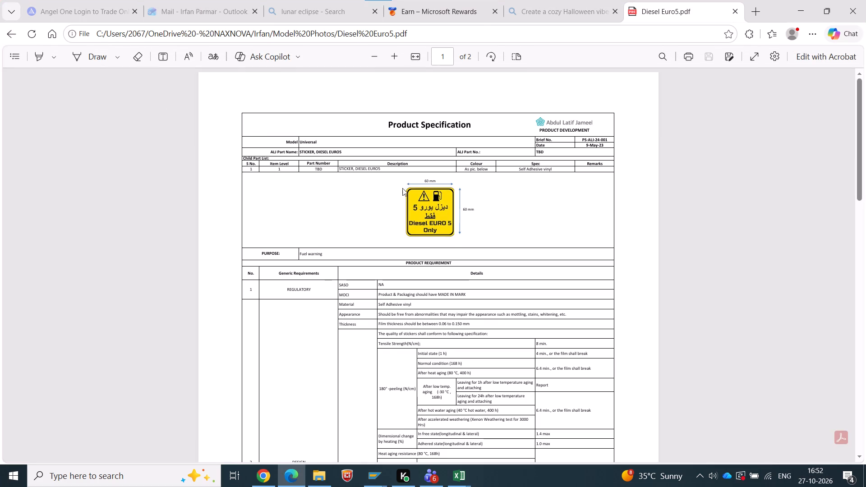
drag(401, 177, 470, 239)
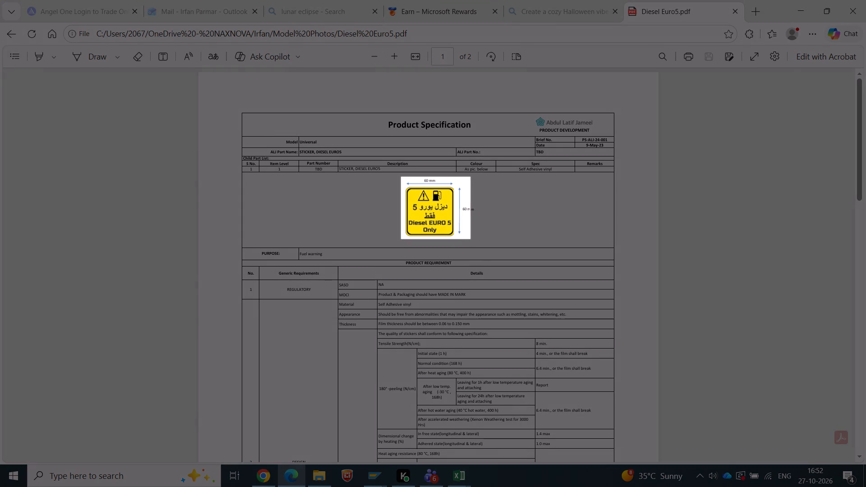
drag(470, 239, 476, 238)
key(alt+Tab)
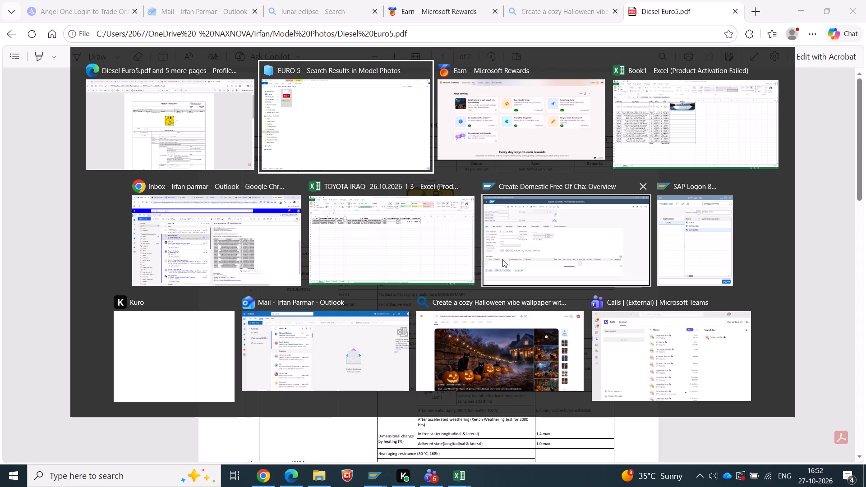
key(alt+Tab)
key(alt+Tab)
click(322, 165)
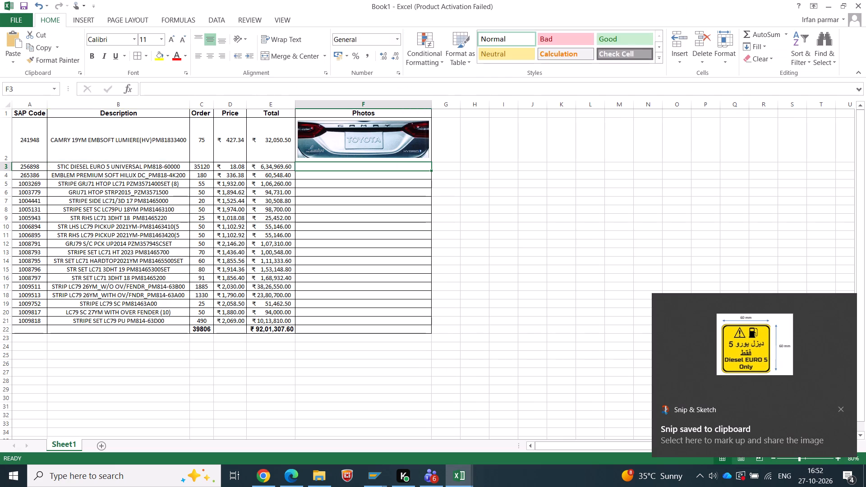
key(ctrl+v)
click(304, 187)
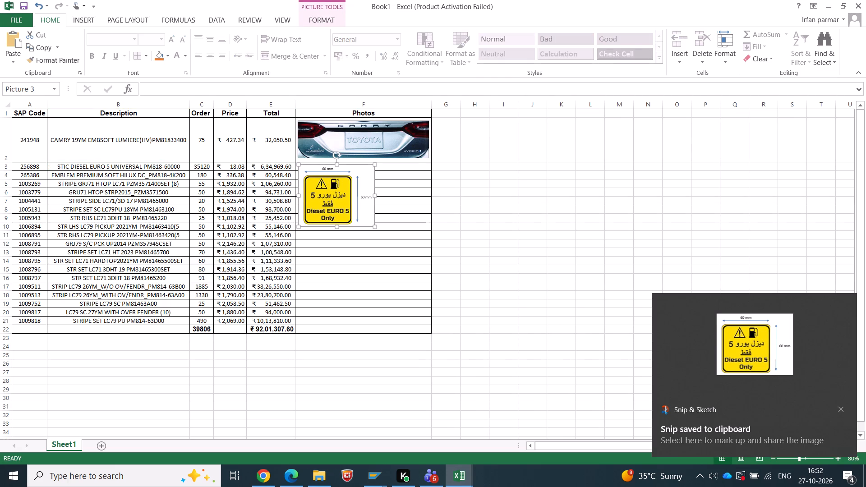
click(373, 227)
Copy the format of row 2, including its height, onto rows 3 to 21 of the order list.
click(10, 133)
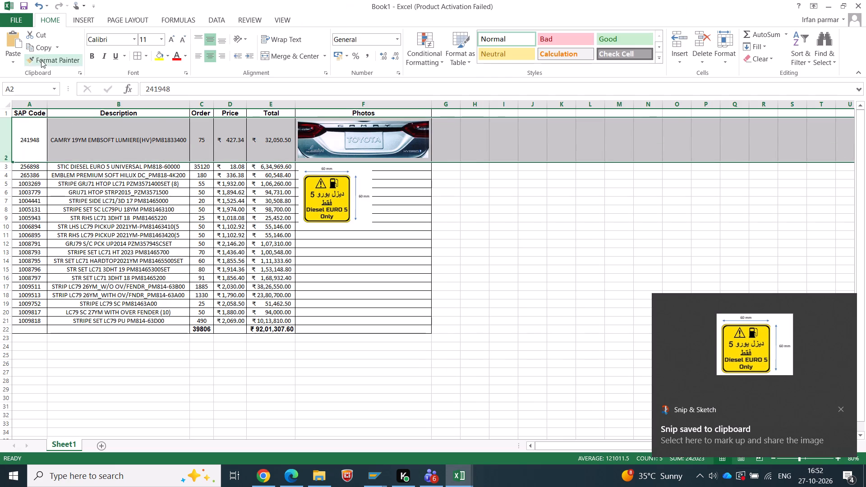
click(41, 60)
drag(8, 166, 15, 334)
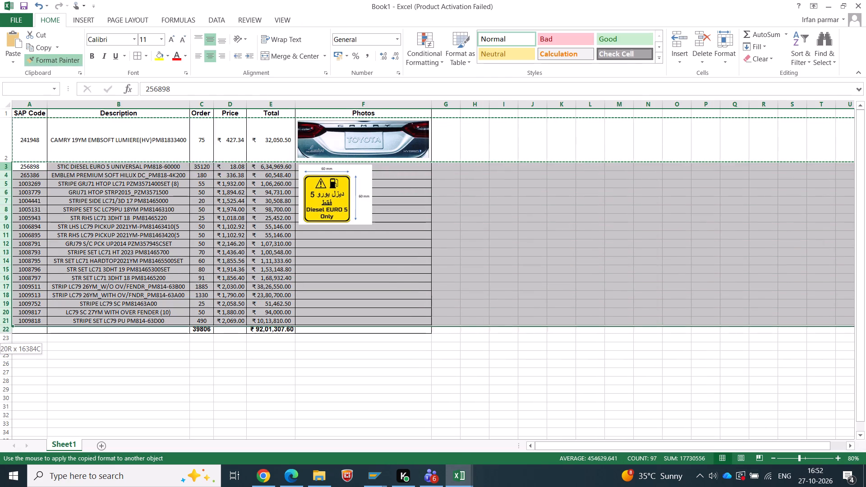
drag(15, 334, 18, 319)
click(399, 257)
Shift the Diesel EURO 5 sticker picture slightly and shrink it to fit inside cell F3.
drag(332, 190, 338, 190)
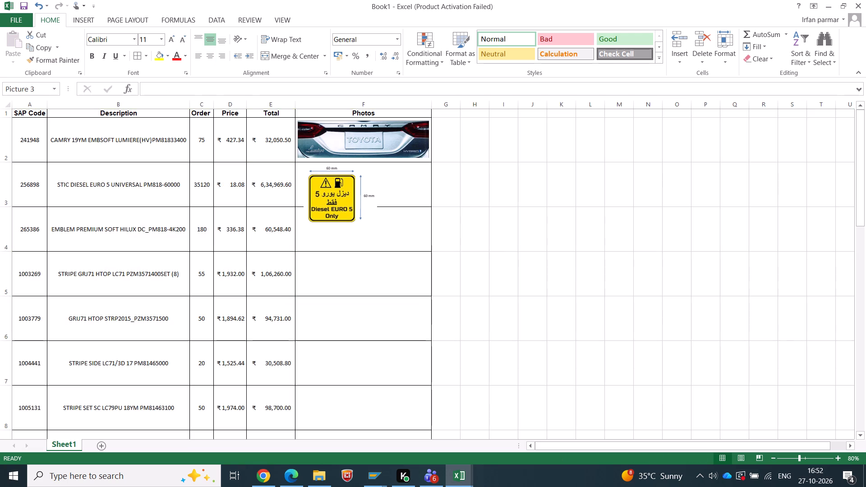
drag(338, 190, 341, 190)
drag(382, 224, 374, 220)
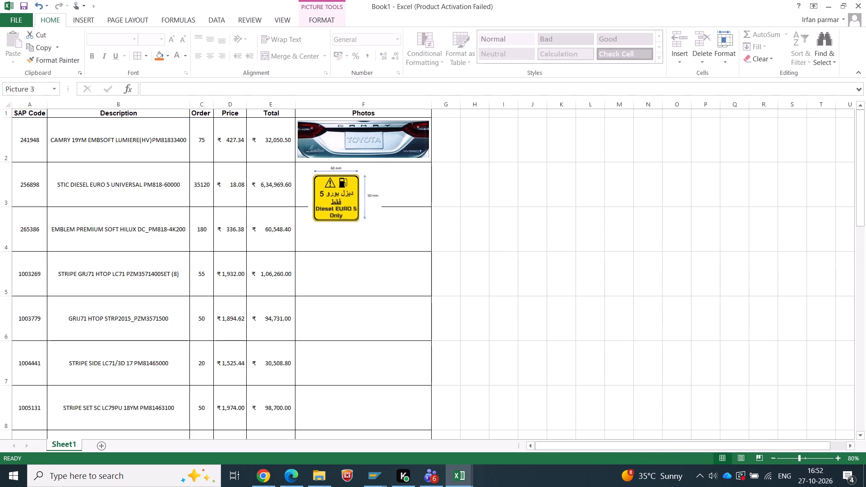
drag(374, 220, 337, 203)
click(595, 231)
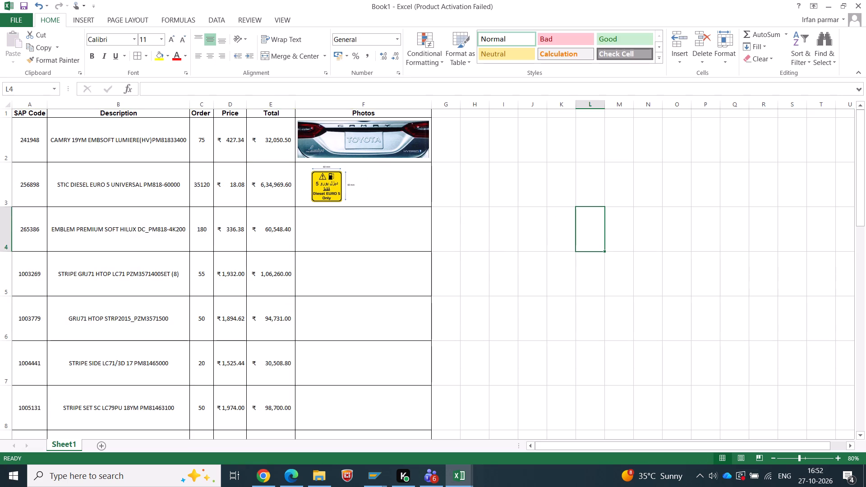
Copy the word PREMIUM from the Hilux emblem description in cell B4.
click(32, 229)
click(59, 243)
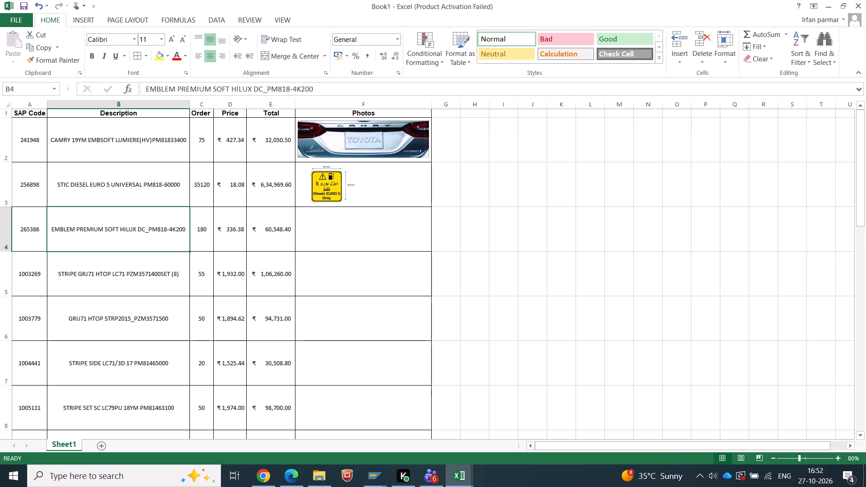
drag(210, 87, 175, 89)
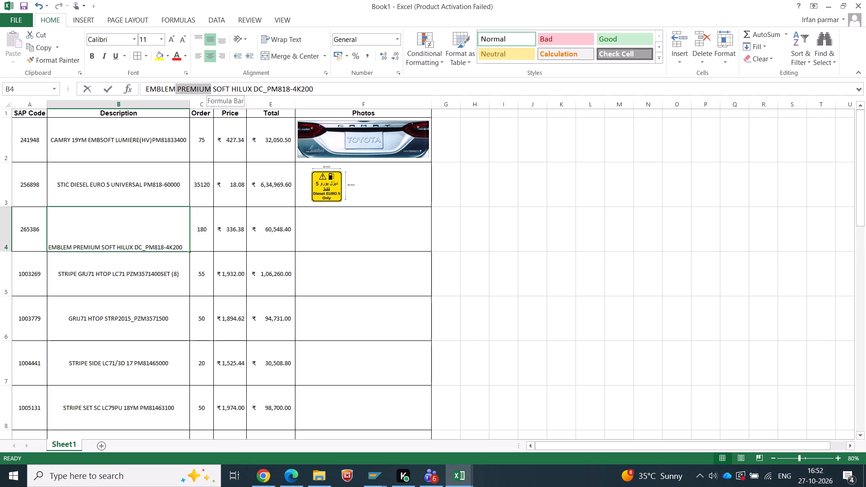
drag(175, 89, 178, 89)
key(ctrl+c)
click(299, 281)
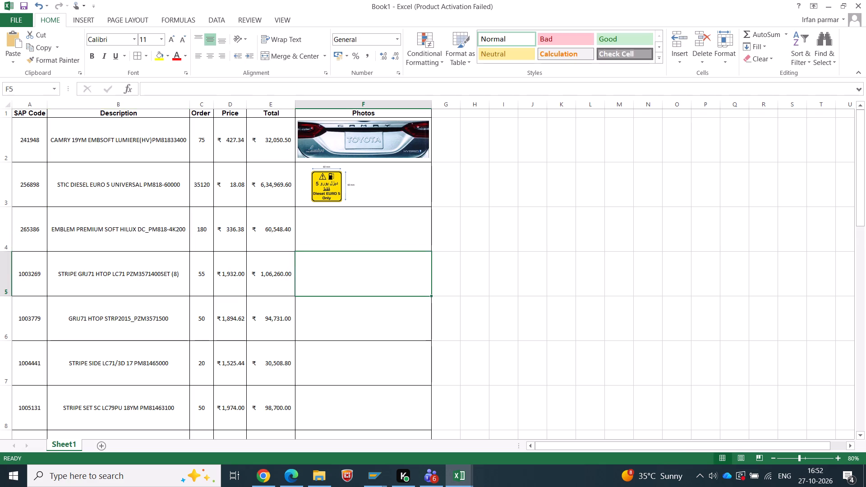
Switch to Edge and close the Diesel Euro5 PDF.
key(alt+Tab)
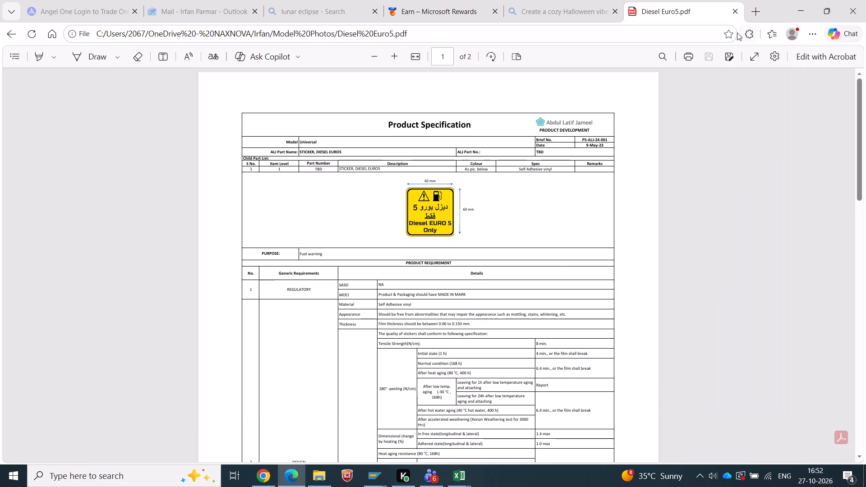
click(732, 11)
Search the Model Photos folder for PREMIUM and open the PREMIUM EMBLEM (1) presentation.
key(alt+Tab)
key(alt+Tab)
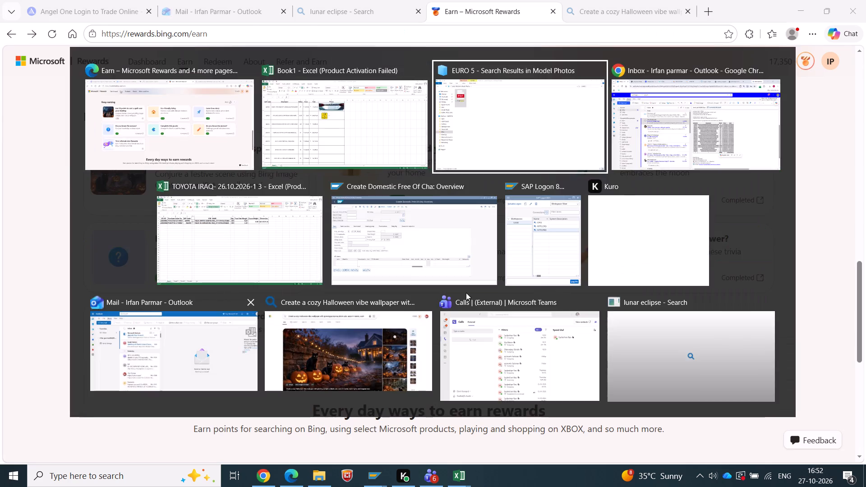
drag(789, 35, 711, 32)
key(ctrl+v)
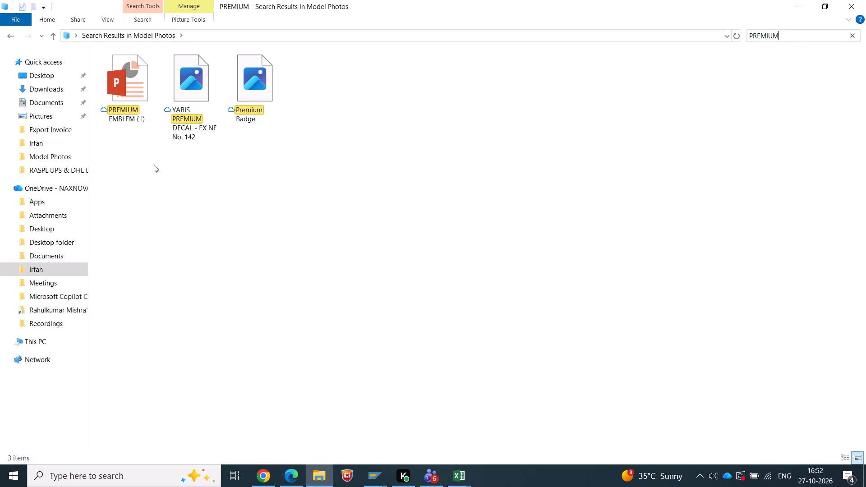
double_click(136, 81)
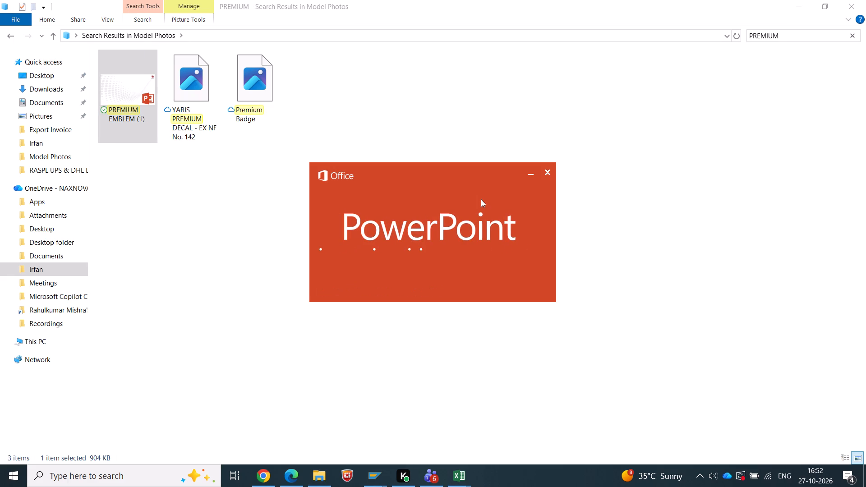
Examine the emblem designs on slides 2 and 3 of the PREMIUM EMBLEM presentation, dismissing the activation wizard, and close the presentation.
click(46, 184)
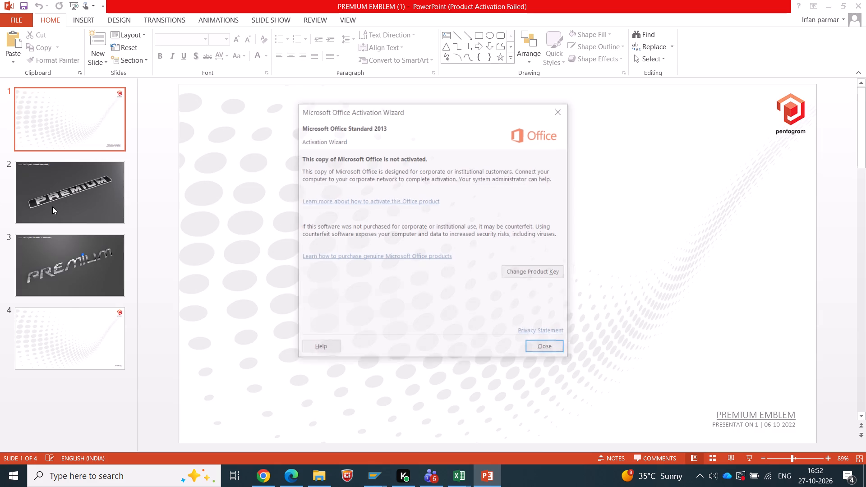
click(540, 350)
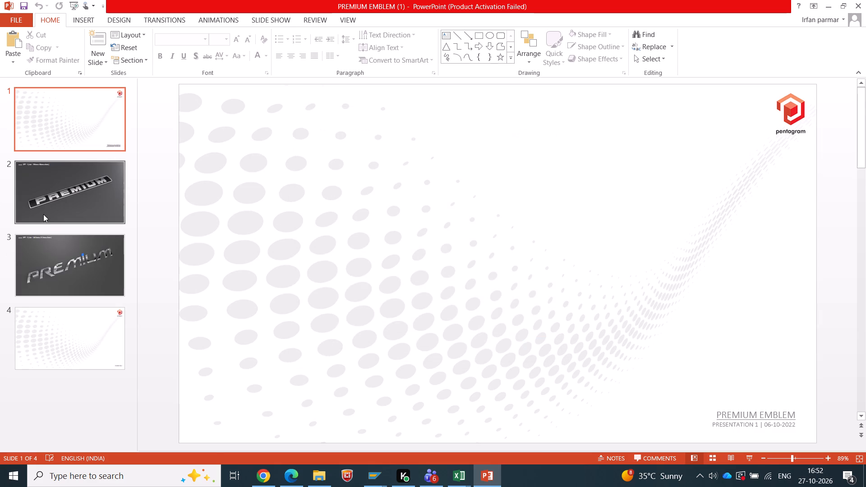
click(43, 214)
click(46, 263)
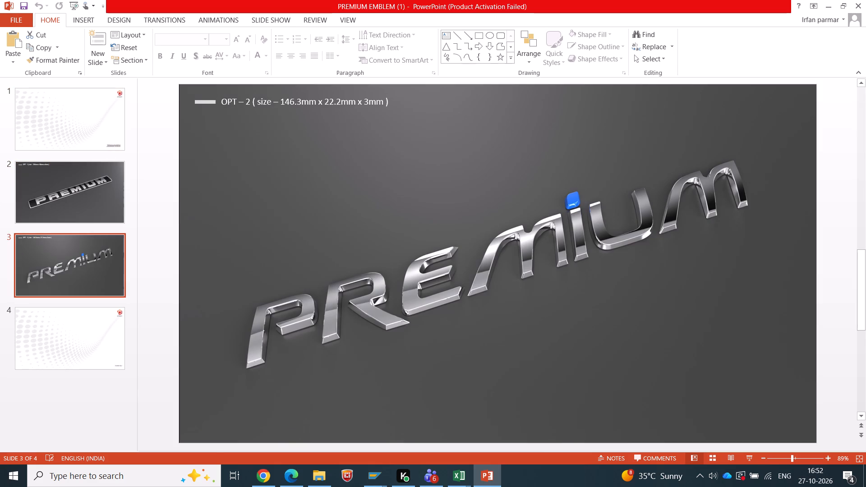
click(860, 5)
Open the Premium Badge image from the search results and close its viewer.
double_click(257, 91)
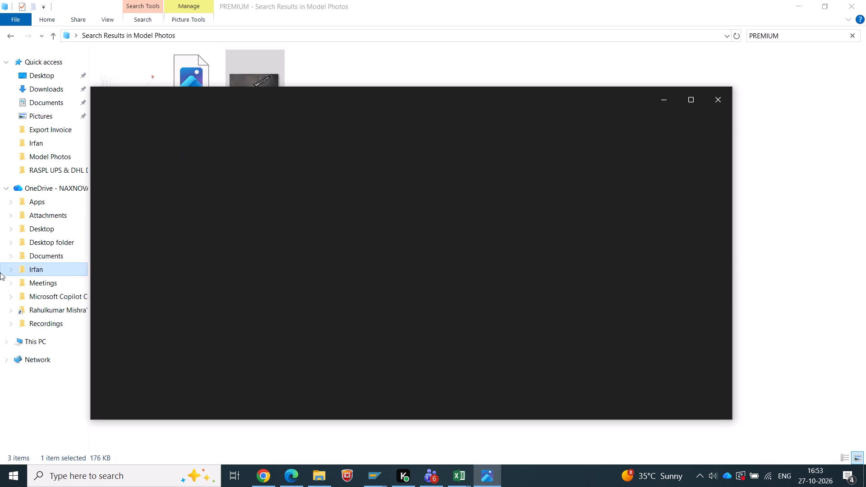
click(716, 101)
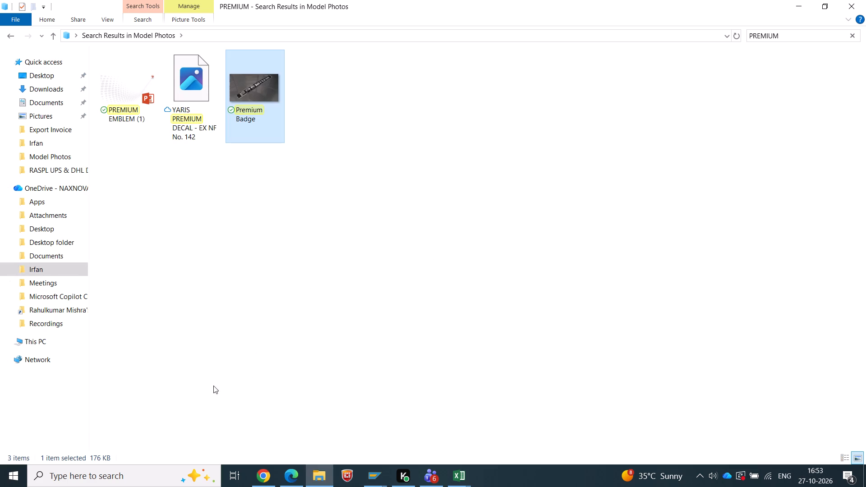
Open Master File for After Market Customer1 from Model Photos' Stock & Master FIle of AM folder and show its LC 79 SC & 71 sheet.
click(36, 270)
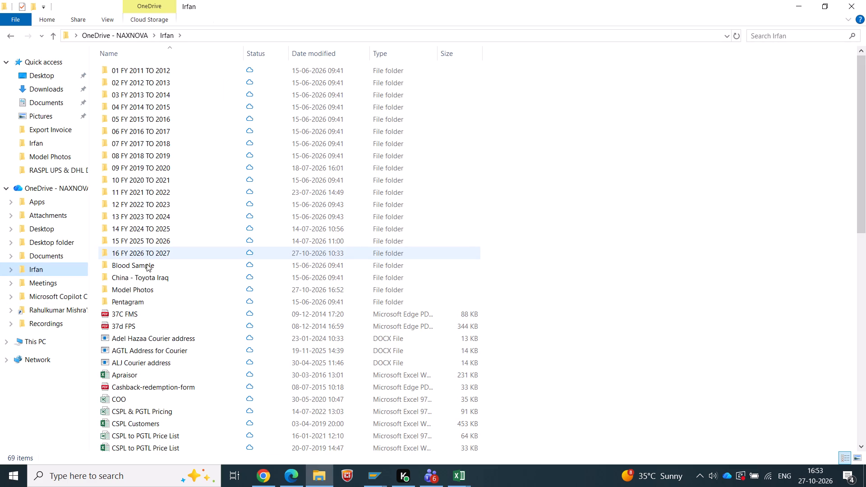
double_click(142, 295)
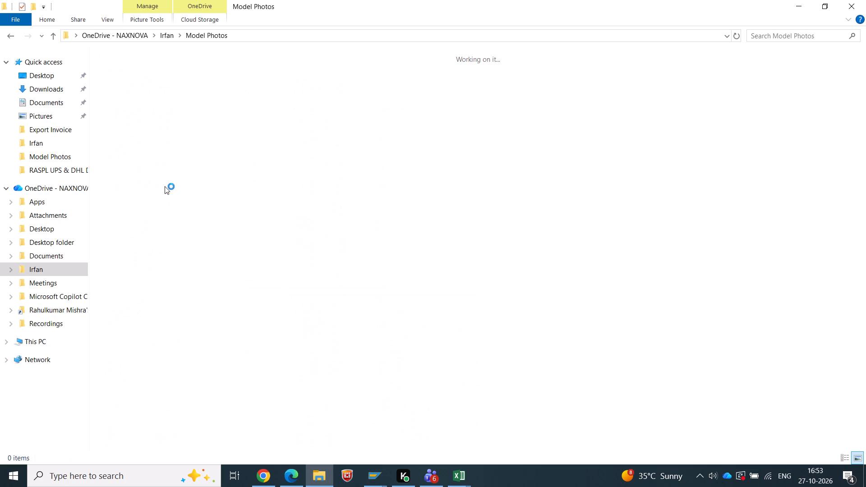
double_click(761, 109)
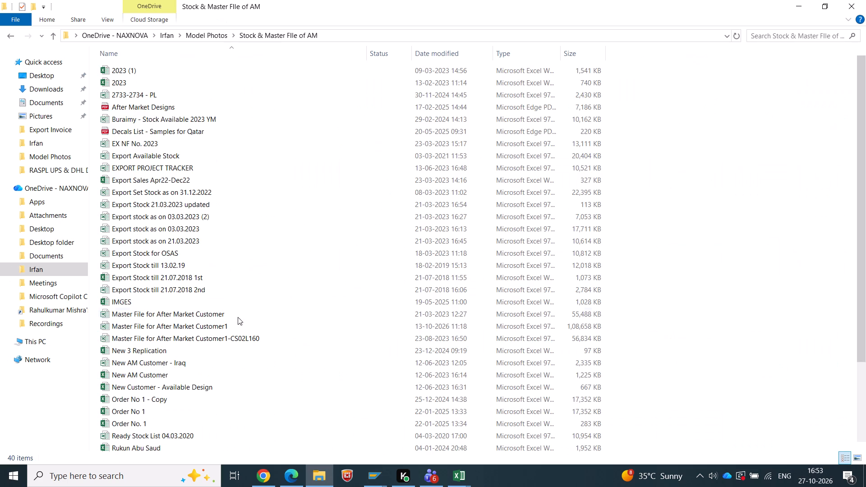
double_click(206, 326)
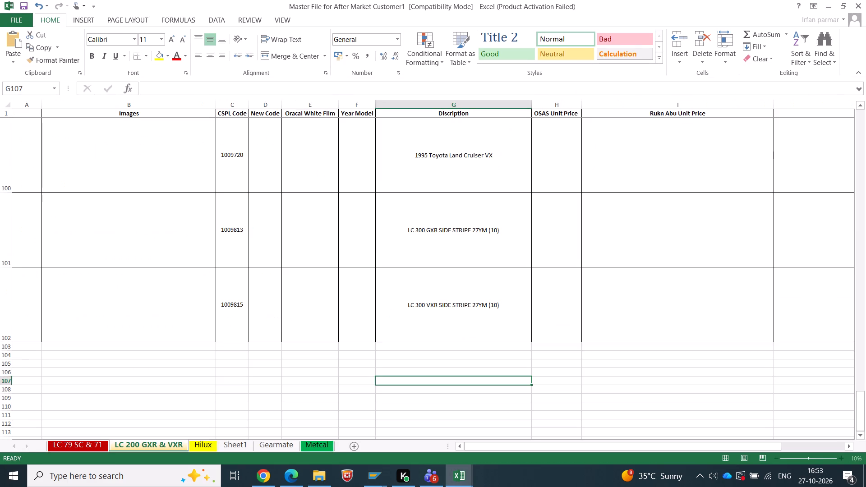
click(383, 322)
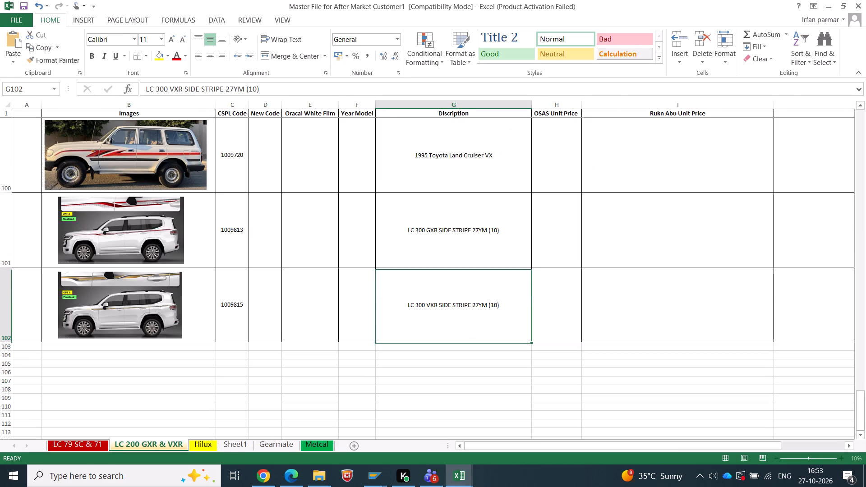
click(71, 441)
click(255, 375)
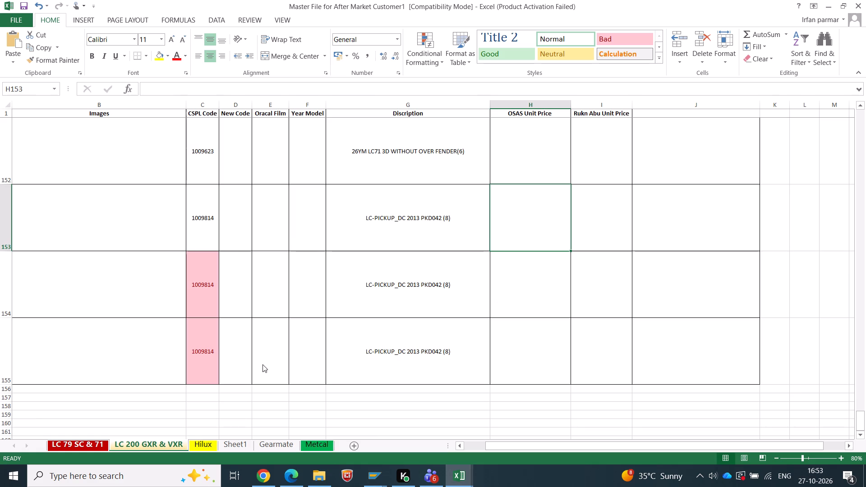
Copy SAP code 1003269 from Book1 and search the entire master file workbook for it.
key(alt+Tab)
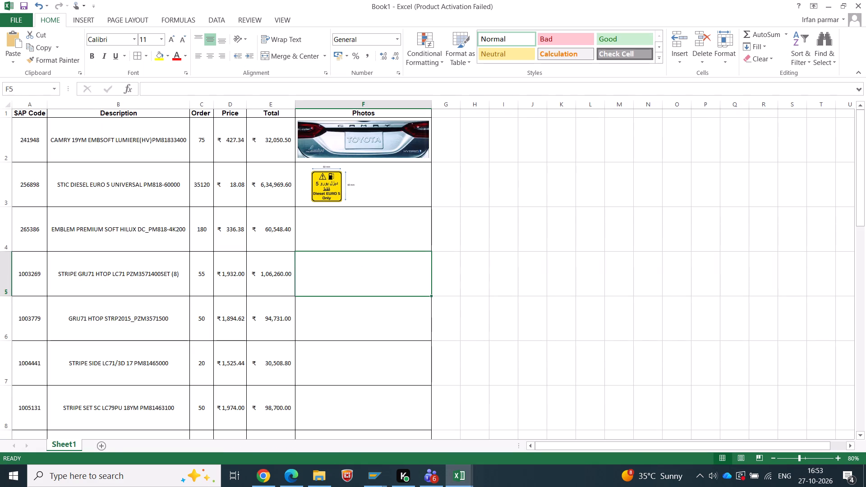
click(47, 274)
key(ctrl+c)
key(alt+Tab)
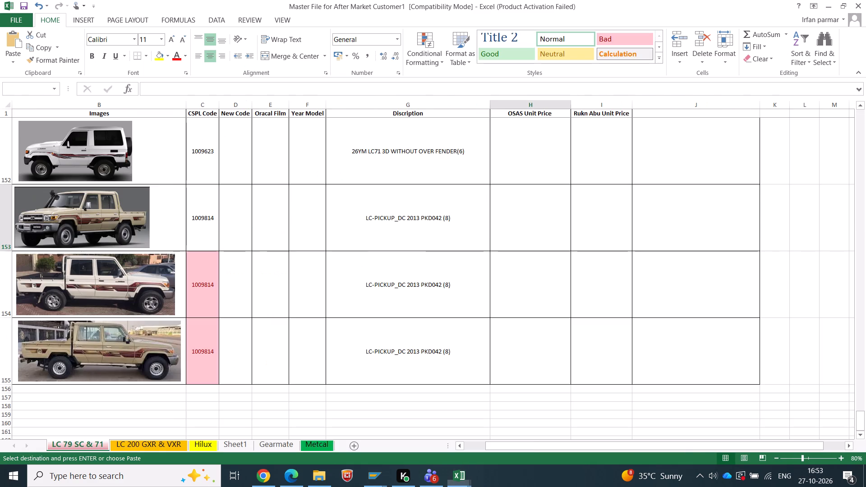
click(290, 257)
key(ctrl+f)
key(ctrl+v)
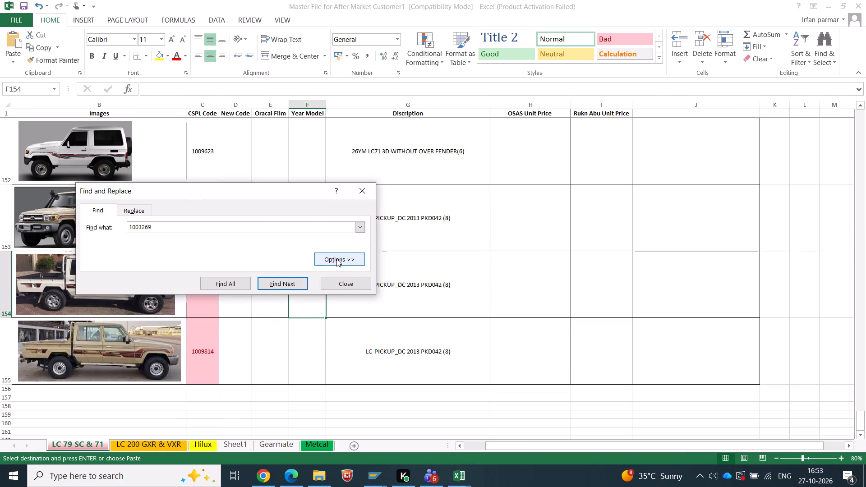
click(336, 259)
click(148, 262)
click(129, 279)
click(293, 317)
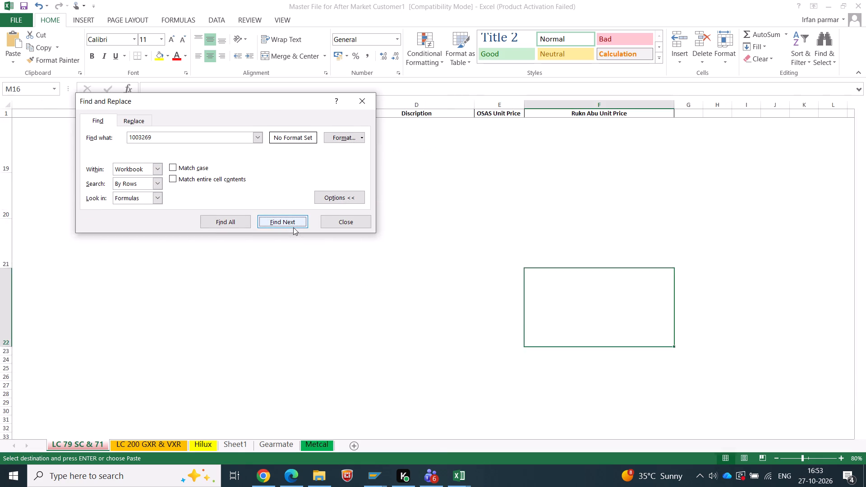
key(Escape)
key(Escape)
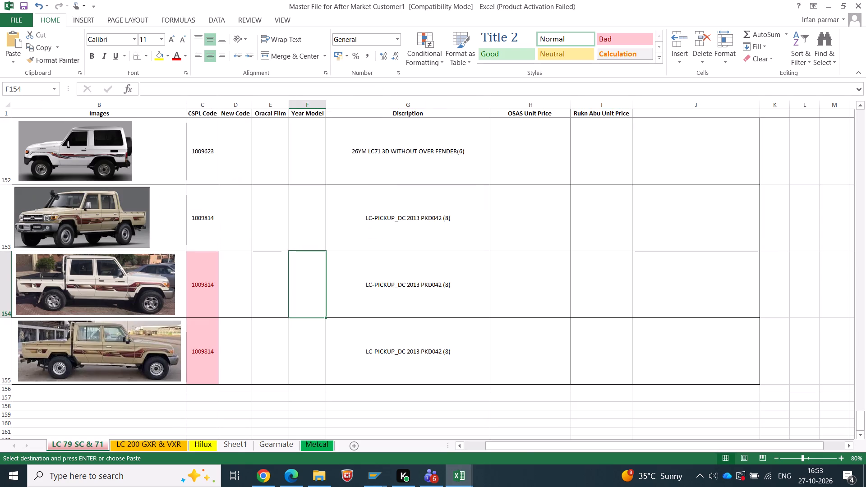
Copy SAP code 1003779 from cell A6 of Book1 and search the entire master file workbook for it.
key(alt+Tab)
click(45, 320)
key(ctrl+c)
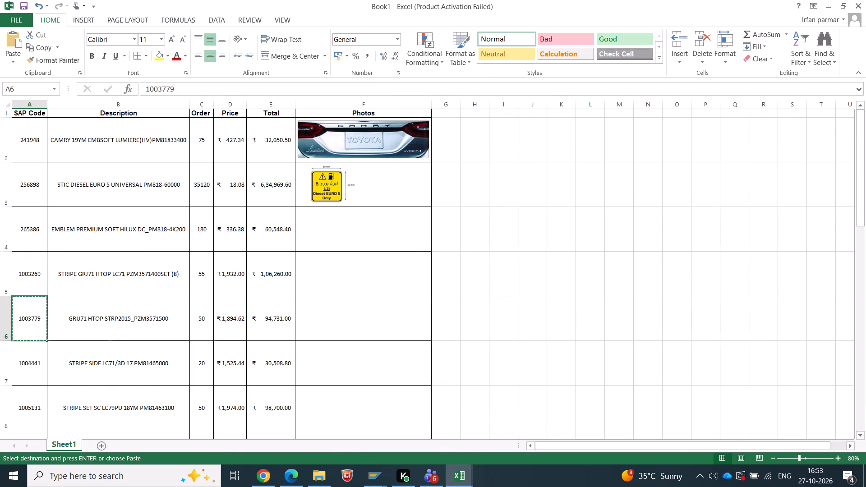
key(alt+Tab)
click(236, 294)
key(ctrl+f)
key(ctrl+v)
click(296, 239)
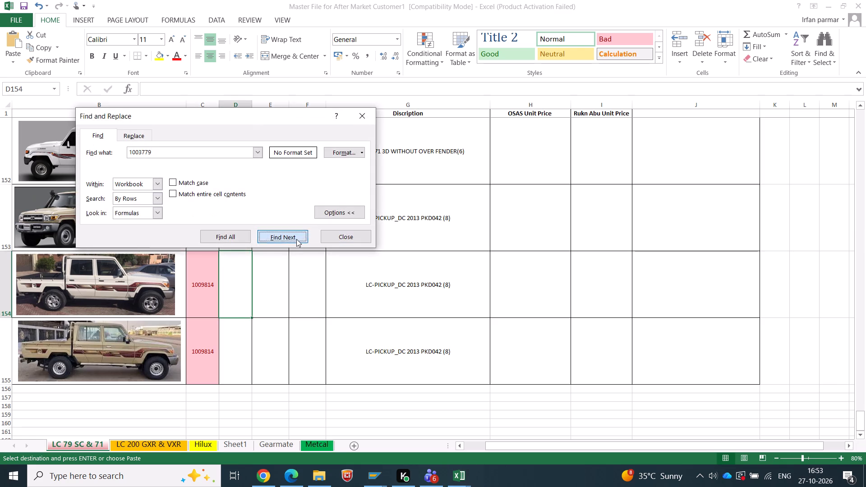
Copy the master file's picture for code 1003779 into its Photos cell in Book1 and shrink it to fit row 6.
key(Escape)
click(136, 290)
key(ctrl+c)
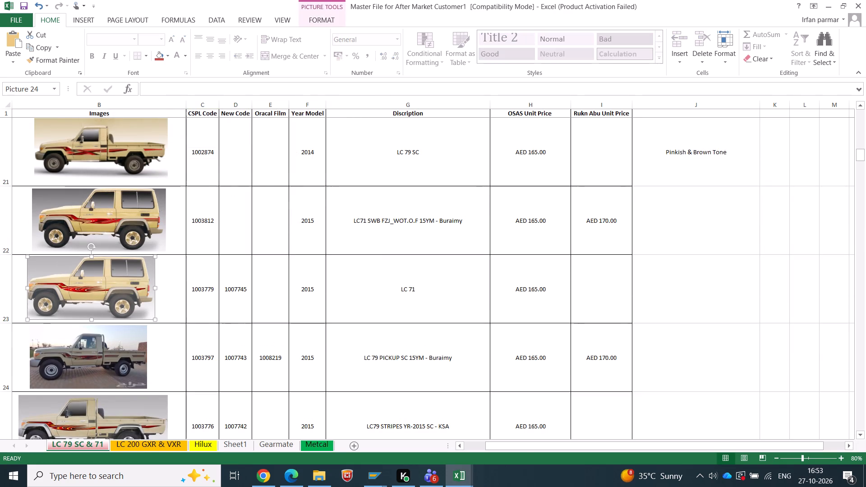
key(alt+Tab)
click(326, 312)
key(ctrl+v)
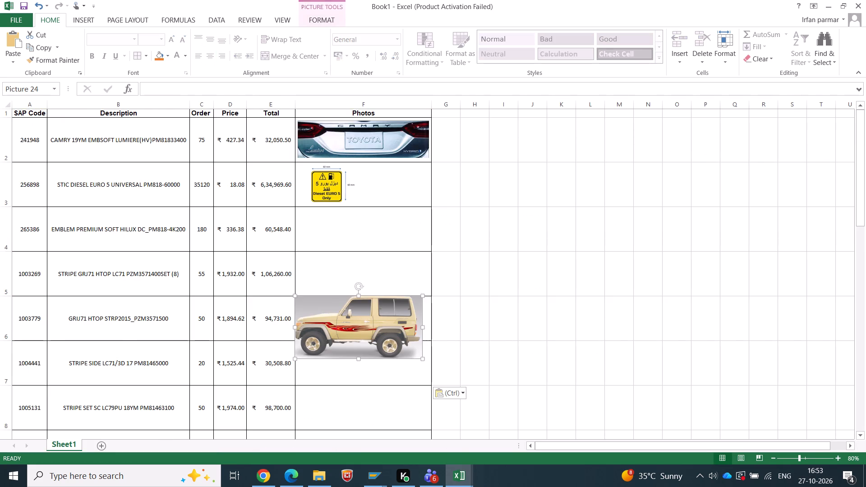
drag(368, 326, 373, 328)
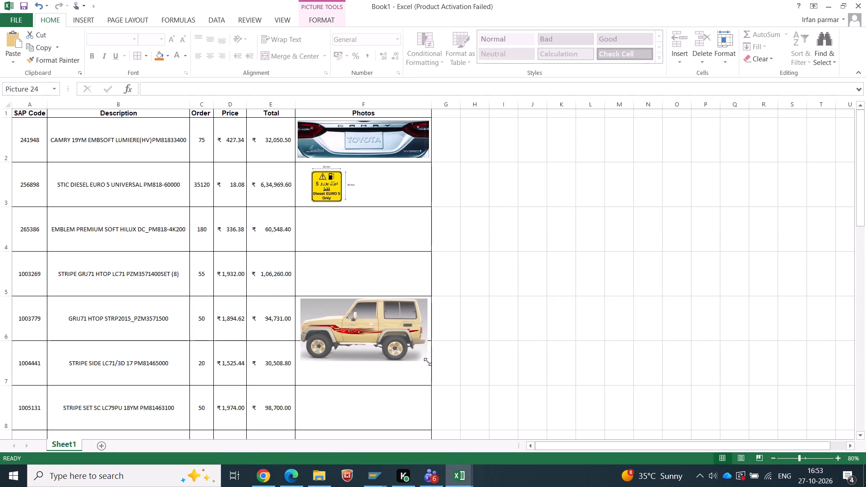
drag(428, 362, 377, 339)
click(562, 346)
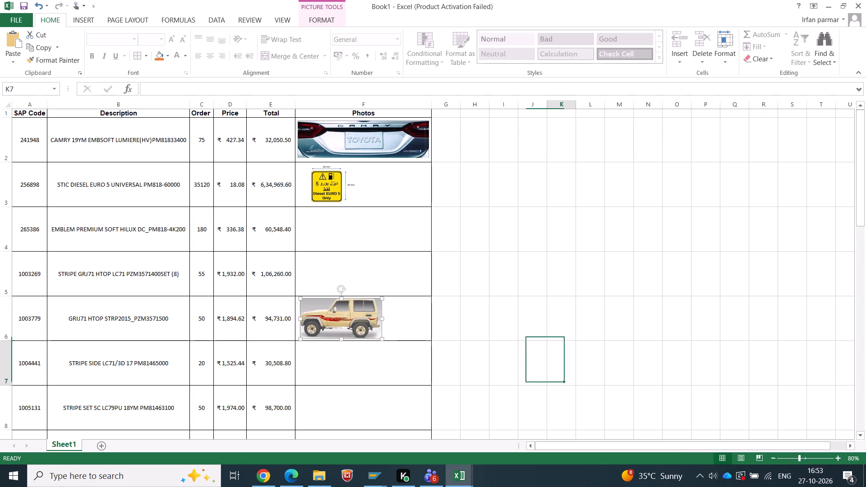
Copy SAP code 1004441 from cell A7 of Book1 and search the entire master file workbook for it.
click(31, 361)
key(ctrl+c)
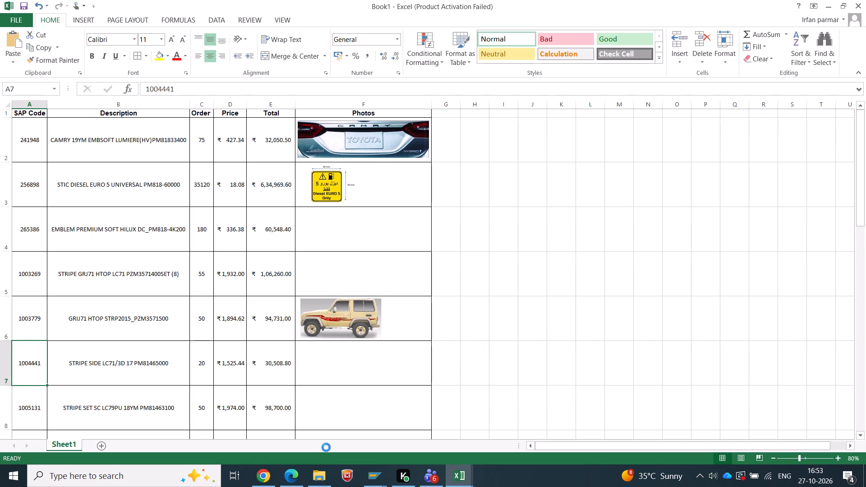
key(alt+Tab)
click(313, 345)
key(ctrl+f)
key(ctrl+v)
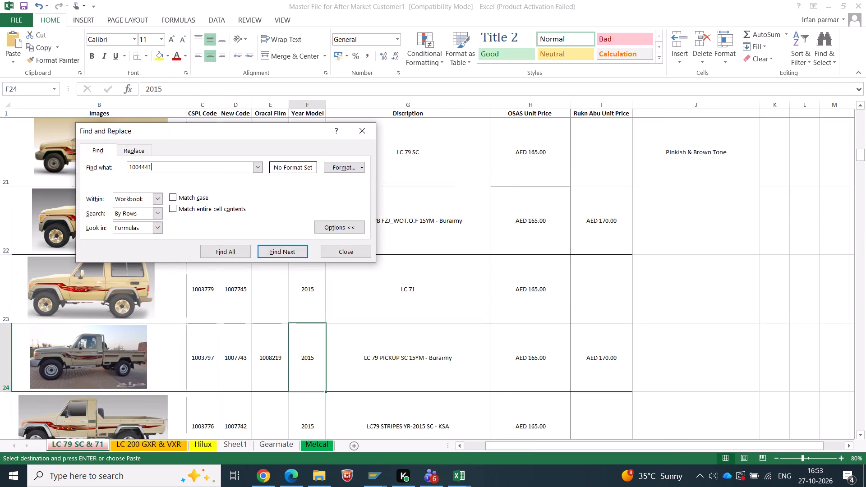
click(288, 253)
key(Escape)
Copy the master file's LC 71 picture for code 1004441 and paste it into Photos cell F7 of Book1.
click(120, 307)
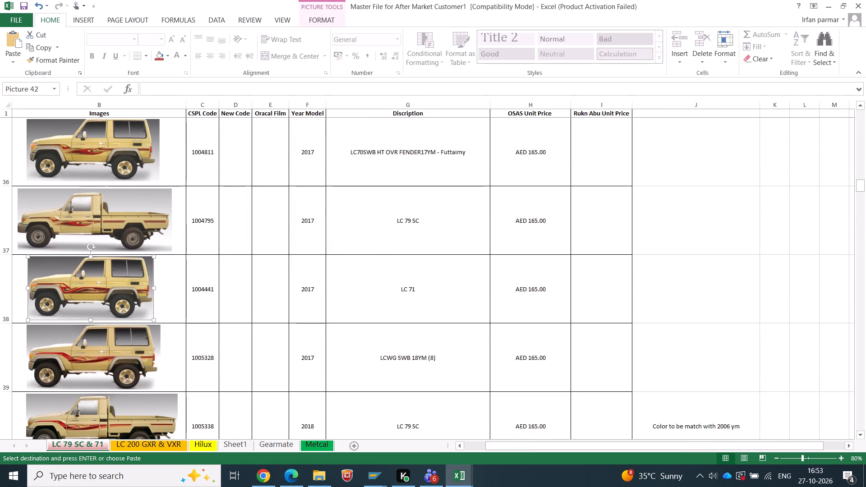
key(ctrl+c)
key(alt+Tab)
click(402, 377)
key(ctrl+v)
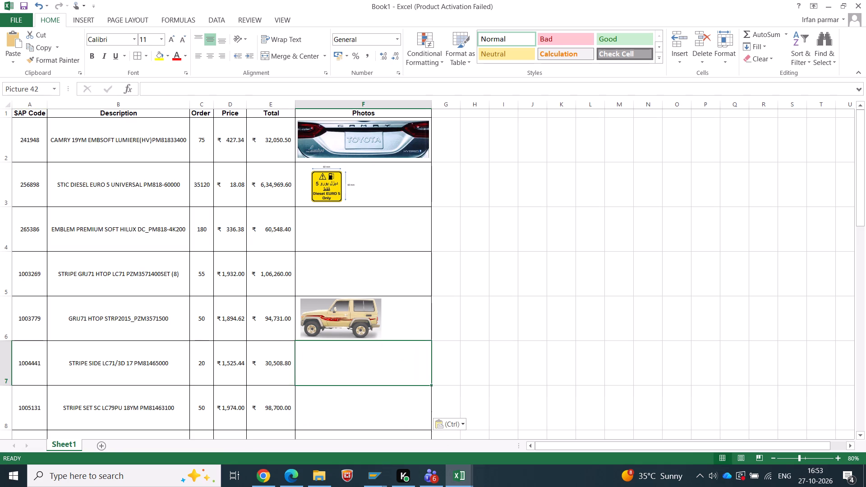
Shrink the pasted 1004441 picture and nudge it into position so it fits inside its Photos cell in row 7.
drag(385, 374, 388, 378)
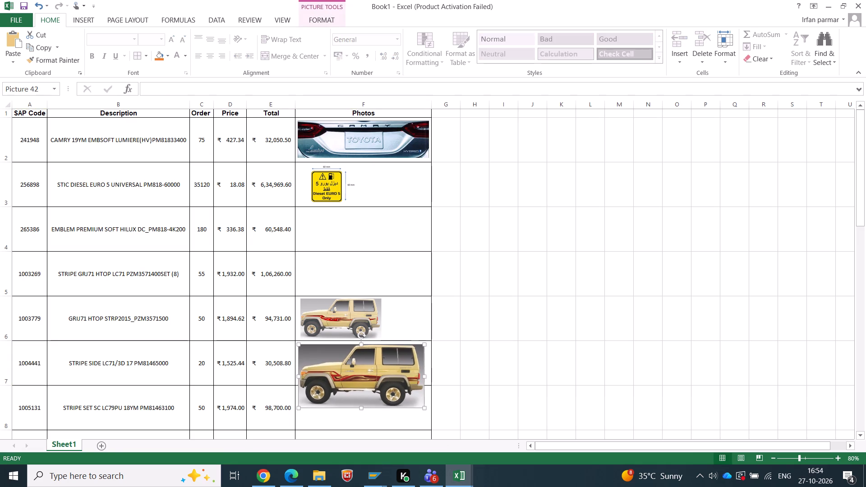
drag(423, 406, 376, 381)
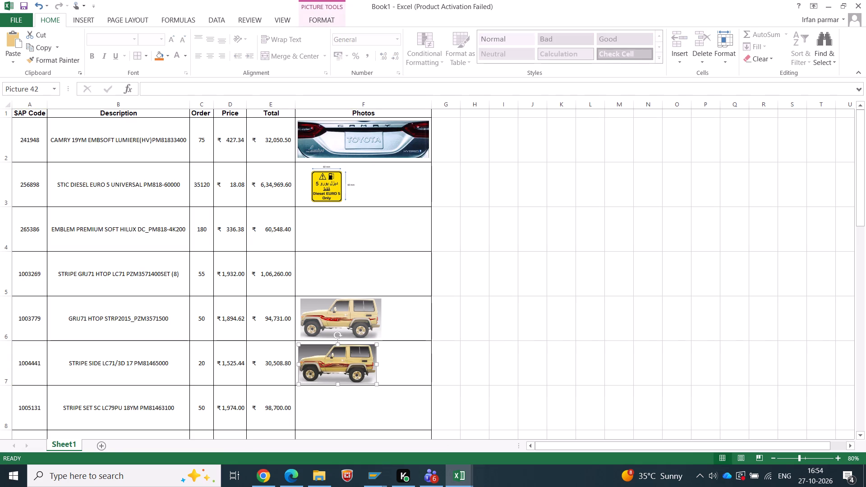
click(537, 389)
click(360, 368)
key(Up)
key(Up)
key(Up)
key(Up)
key(Down)
key(Down)
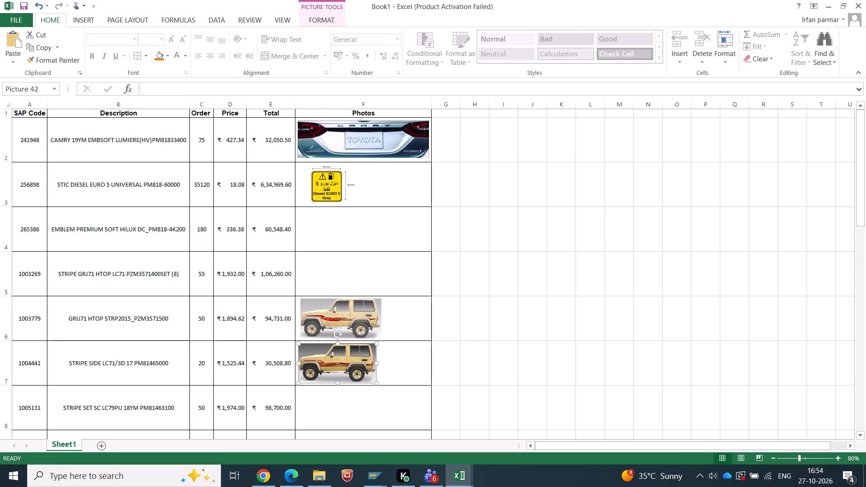
click(505, 329)
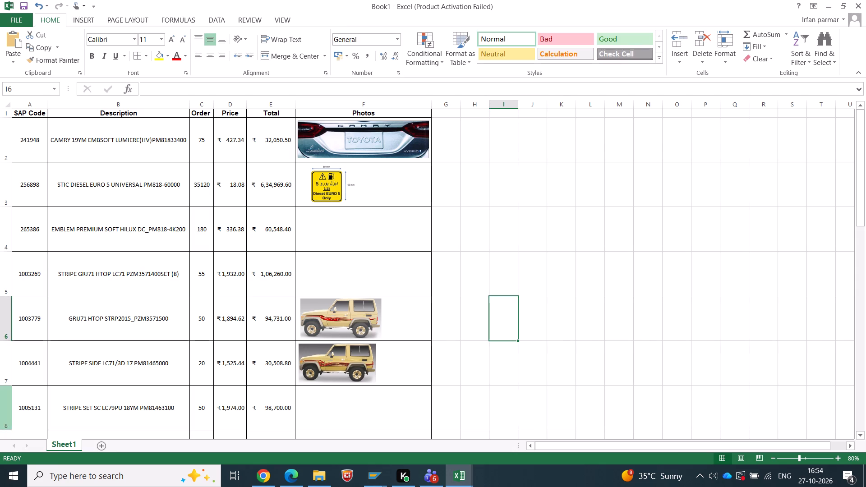
Copy SAP code 1005131 from cell A8 of Book1 and search the entire master file workbook for it.
click(33, 411)
triple_click(861, 436)
double_click(861, 436)
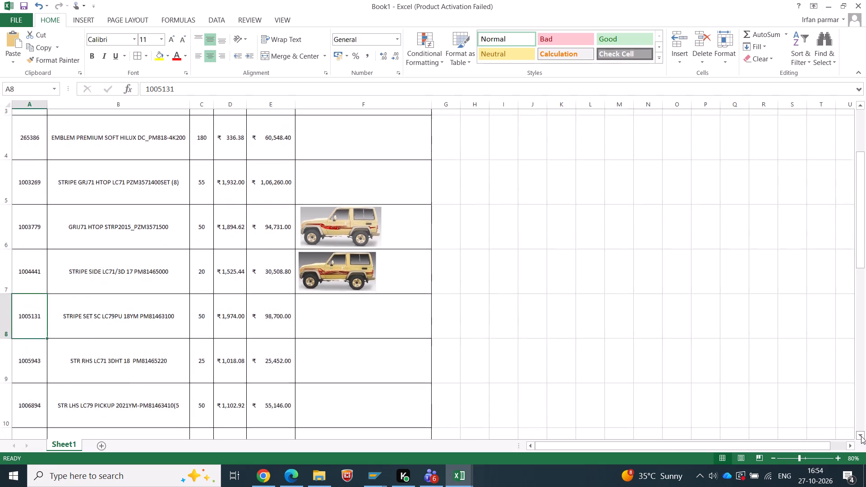
key(ctrl+c)
key(alt+Tab)
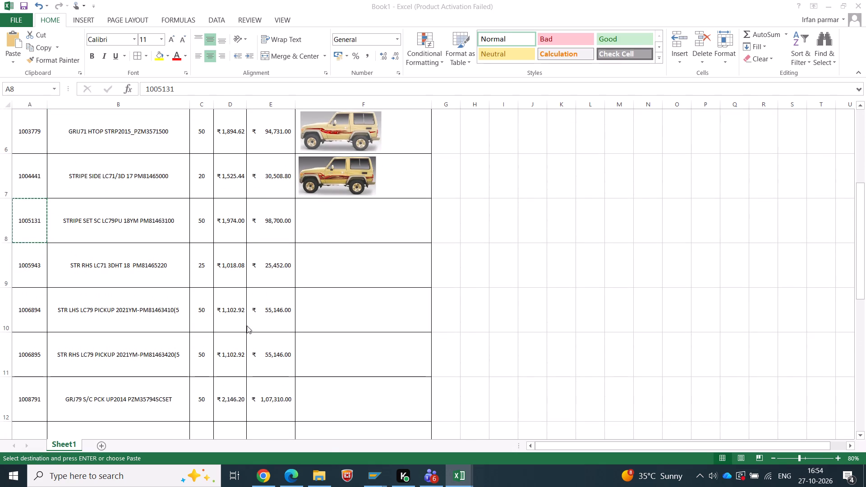
click(290, 262)
key(ctrl+f)
key(ctrl+v)
click(297, 259)
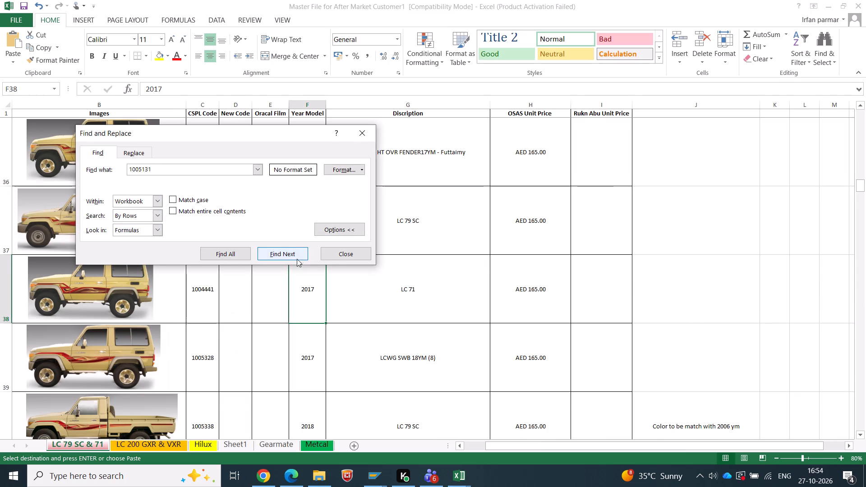
key(Escape)
Copy the master file's LC 79 SC pickup picture for code 1005131 and paste it into Photos cell F8 of Book1.
click(111, 300)
key(ctrl+c)
key(alt+Tab)
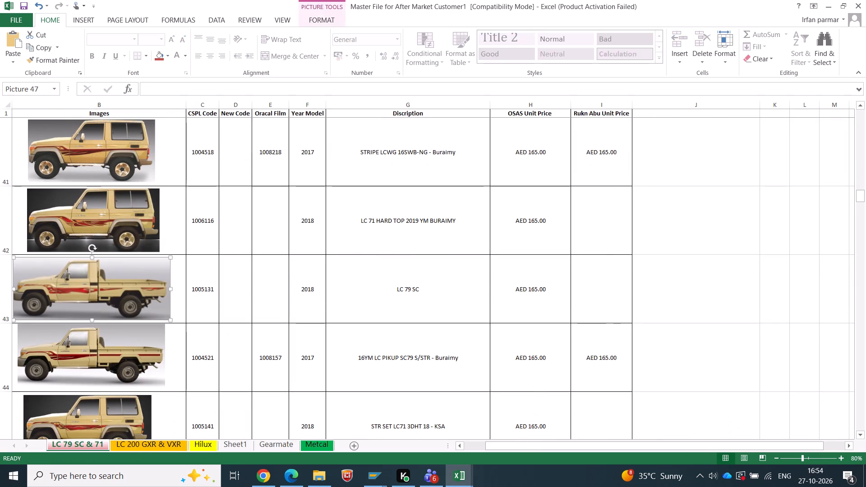
click(335, 234)
key(ctrl+v)
Shrink the pasted 1005131 pickup picture and nudge it into position so it fits inside its Photos cell in row 8.
drag(376, 236, 382, 241)
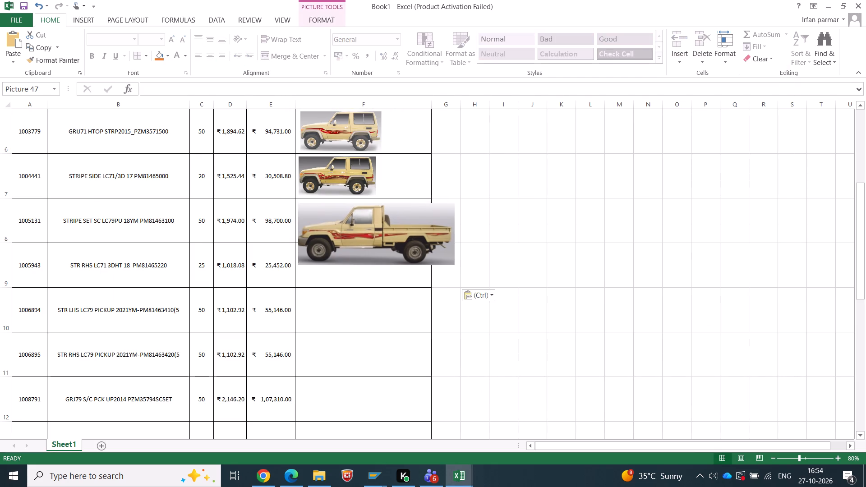
drag(382, 241, 380, 239)
click(458, 262)
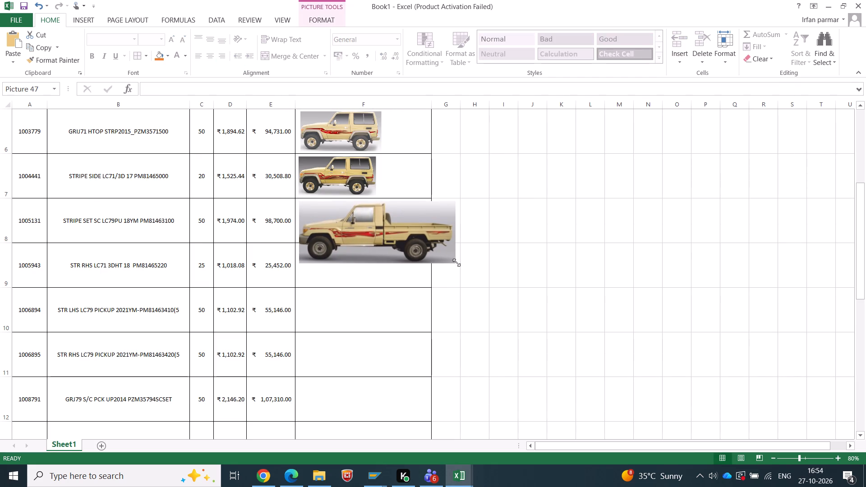
drag(455, 262, 391, 242)
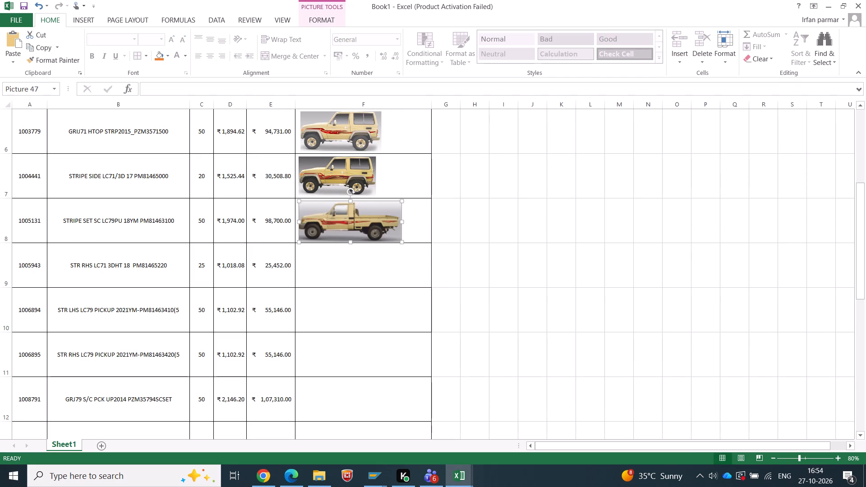
click(525, 291)
click(369, 227)
key(Up)
key(Up)
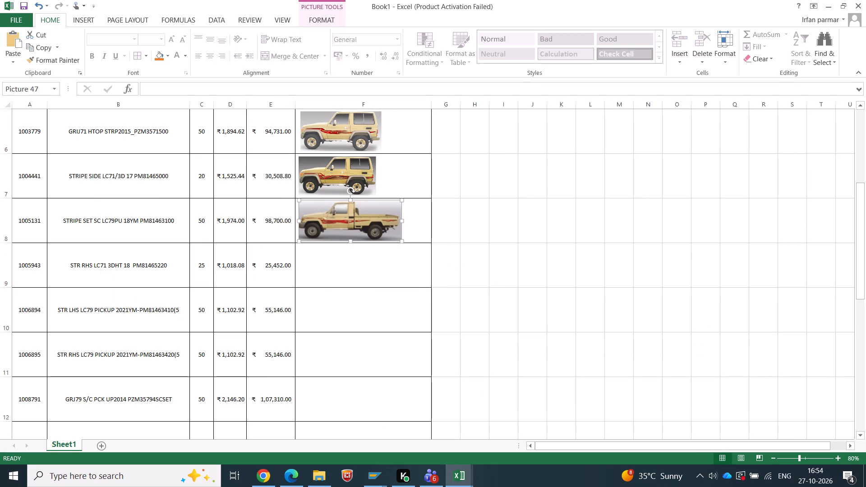
key(Up)
click(618, 283)
Copy SAP code 1005943 from cell A9 of Book1 and search the entire master file workbook for it.
click(26, 257)
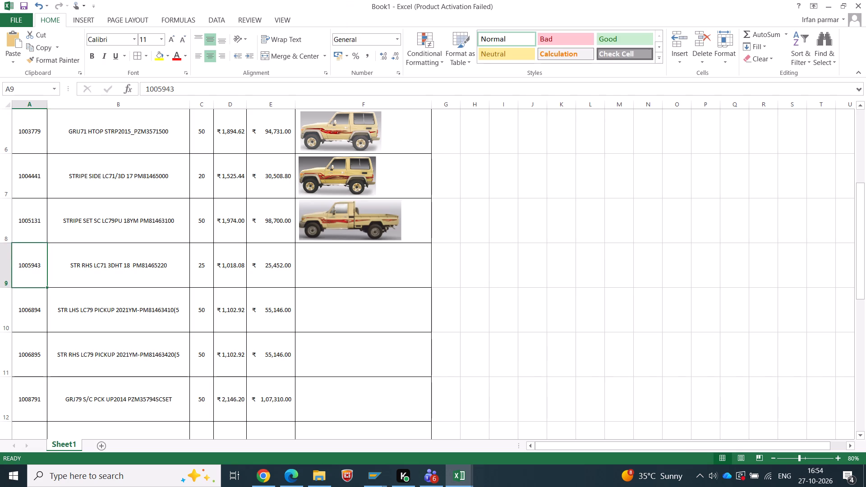
key(ctrl+c)
key(alt+Tab)
click(346, 253)
key(ctrl+f)
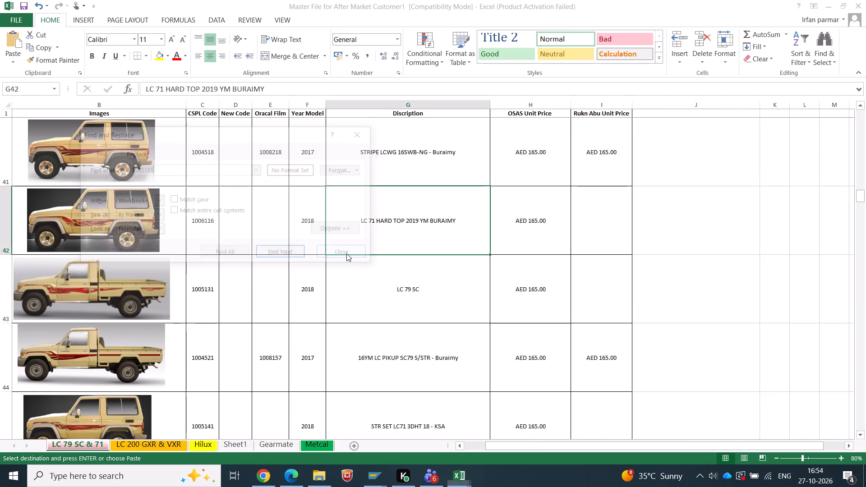
key(ctrl+v)
click(285, 257)
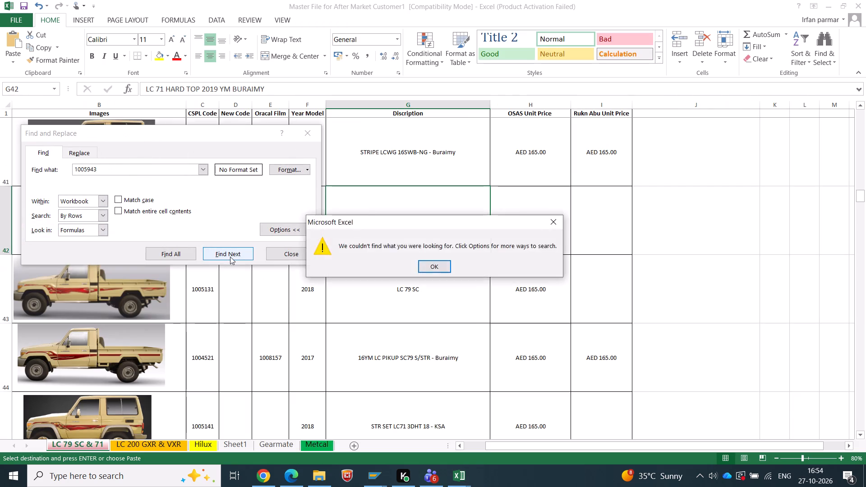
key(Escape)
key(Escape)
Copy SAP code 1006894 from cell A10 of Book1 and search the entire master file workbook for it.
key(alt+Tab)
click(20, 308)
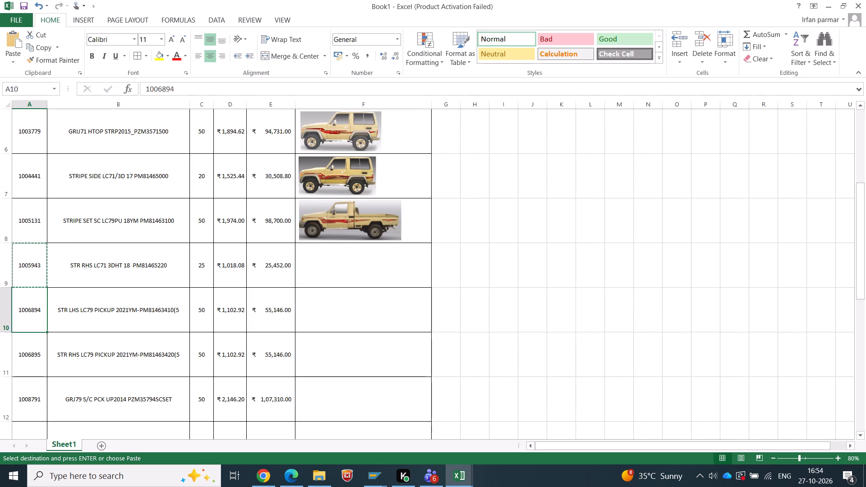
key(ctrl+c)
key(alt+Tab)
click(365, 293)
key(ctrl+f)
key(ctrl+v)
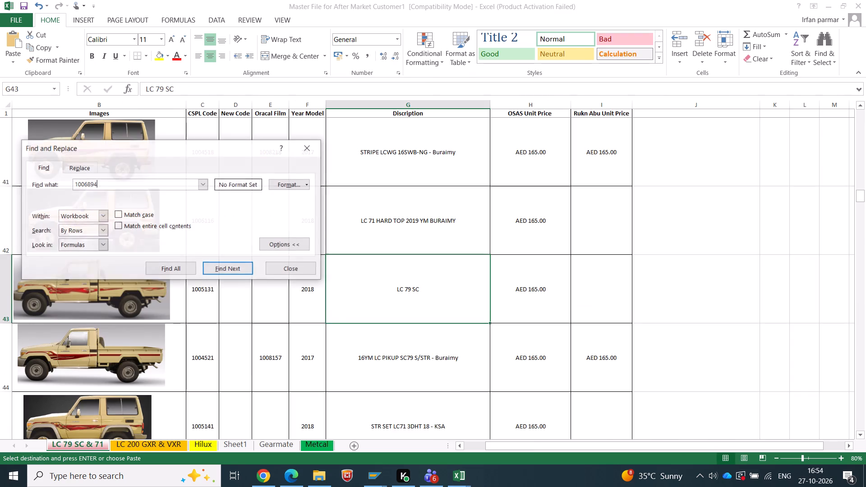
click(219, 275)
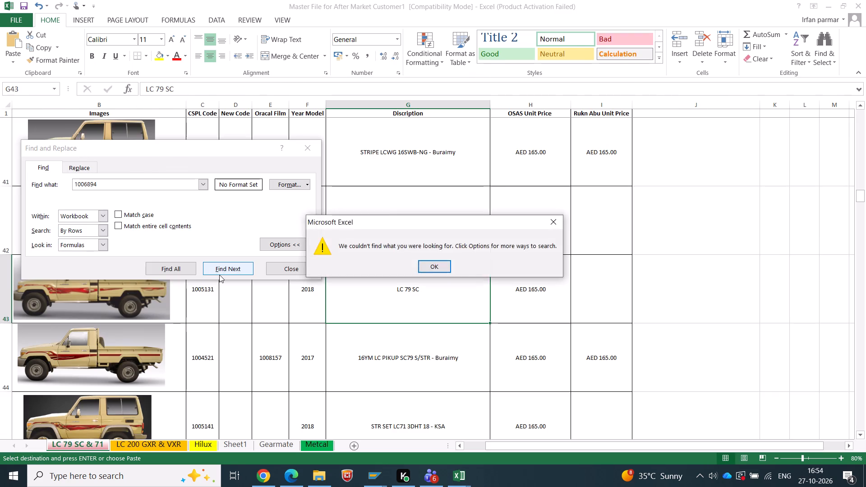
key(Escape)
key(Escape)
Copy SAP code 1008791 from cell A12 of Book1 and search the entire master file workbook for it.
key(alt+Tab)
click(33, 362)
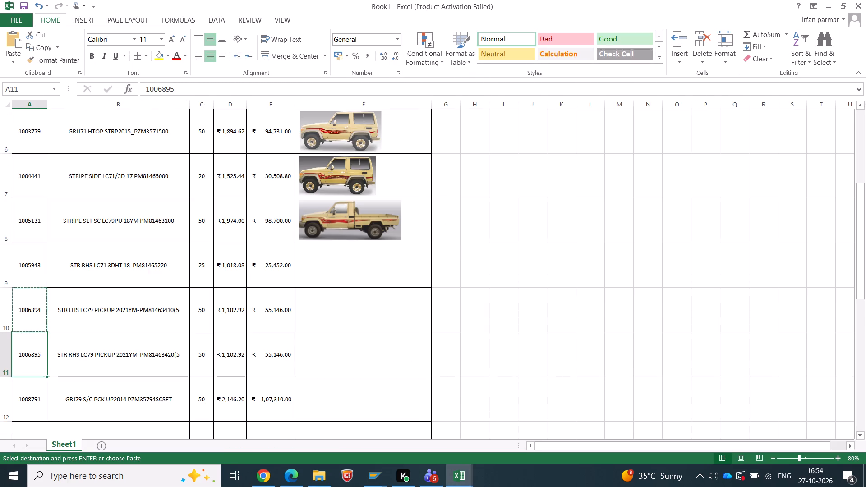
click(35, 398)
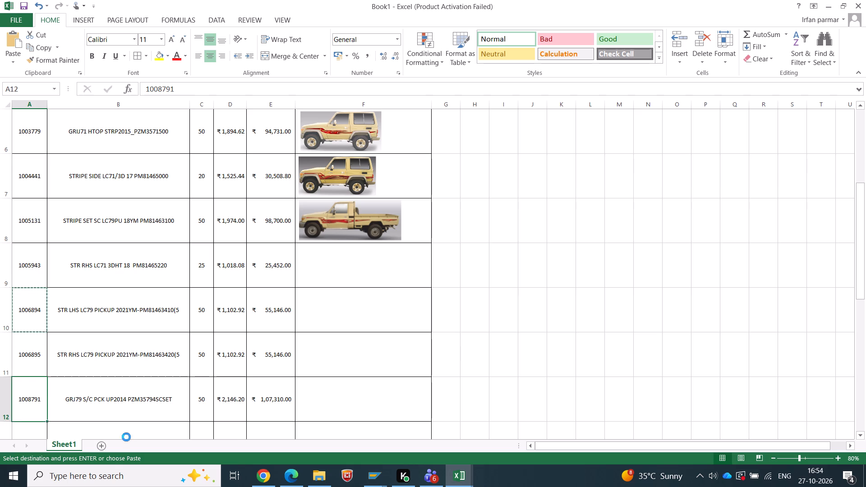
key(ctrl+c)
key(alt+Tab)
click(345, 286)
key(ctrl+f)
key(ctrl+v)
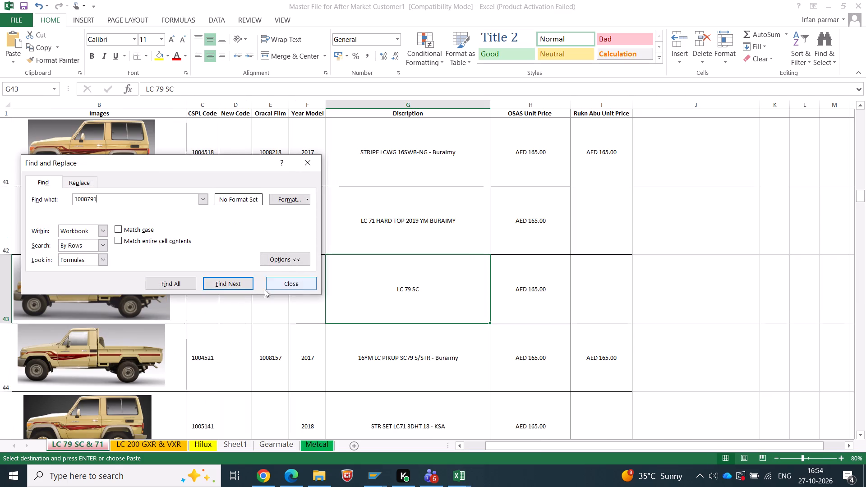
click(241, 286)
key(Escape)
key(Escape)
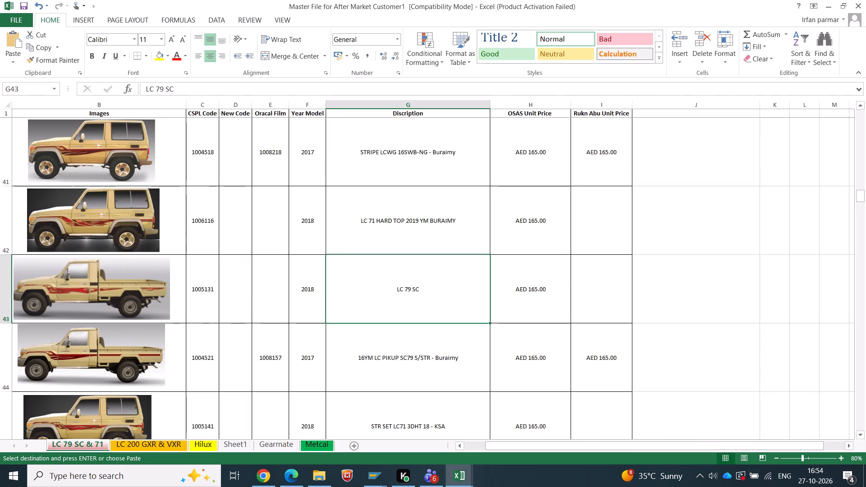
Copy SAP code 1008793 from cell A13 of Book1 and search the entire master file workbook for it.
key(alt+Tab)
drag(862, 242, 865, 287)
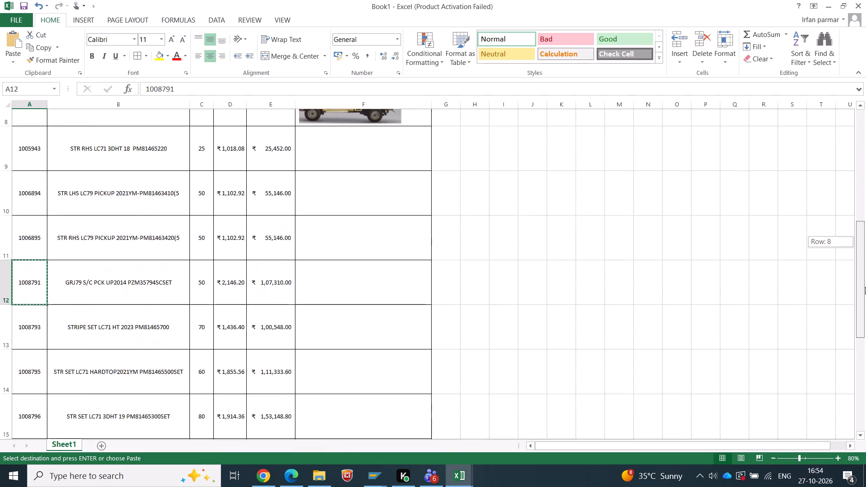
drag(865, 287, 865, 326)
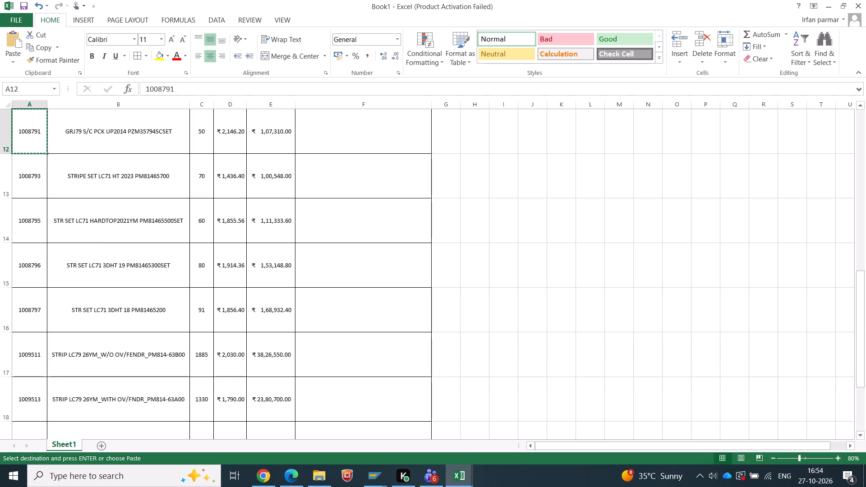
click(24, 177)
key(ctrl+c)
key(alt+Tab)
click(313, 255)
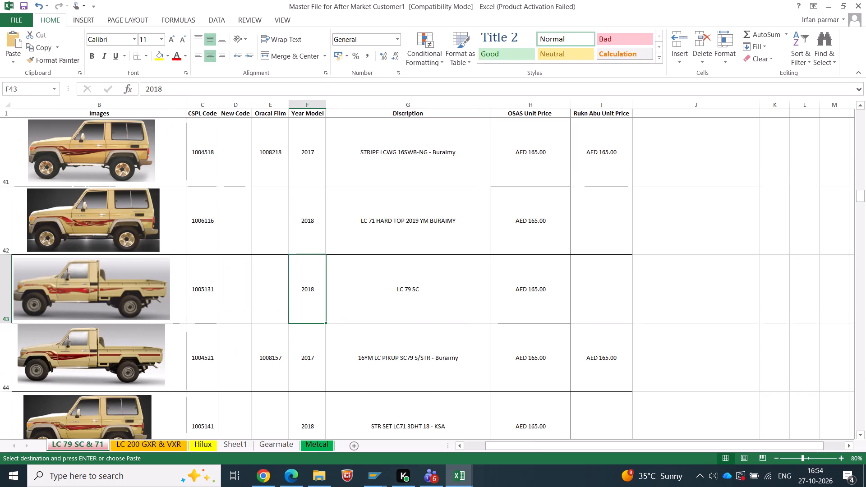
key(ctrl+f)
key(ctrl+v)
click(233, 297)
key(Escape)
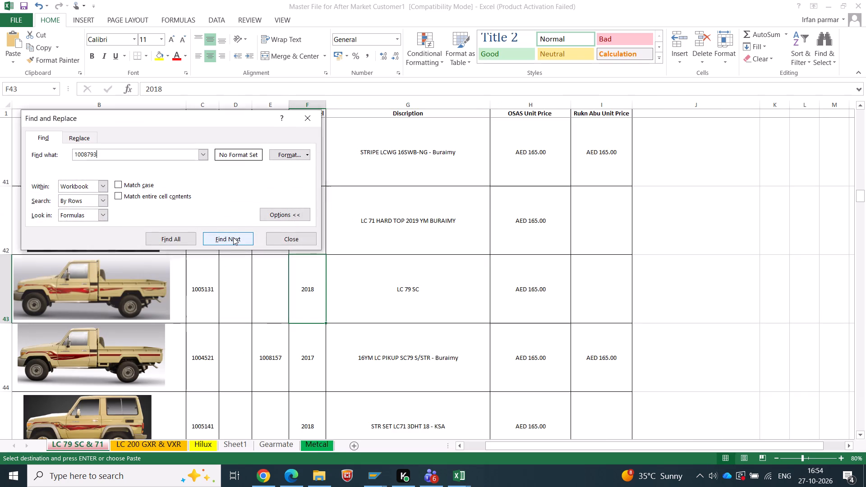
Copy SAP code 1008795 from cell A14 of Book1 and search the entire master file workbook for it.
key(Escape)
key(alt+Tab)
click(35, 215)
key(ctrl+c)
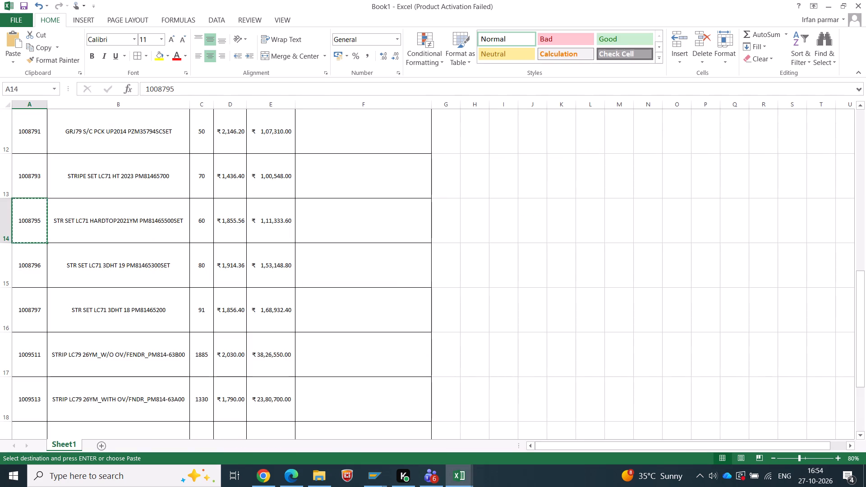
key(alt+Tab)
key(ctrl+f)
key(ctrl+v)
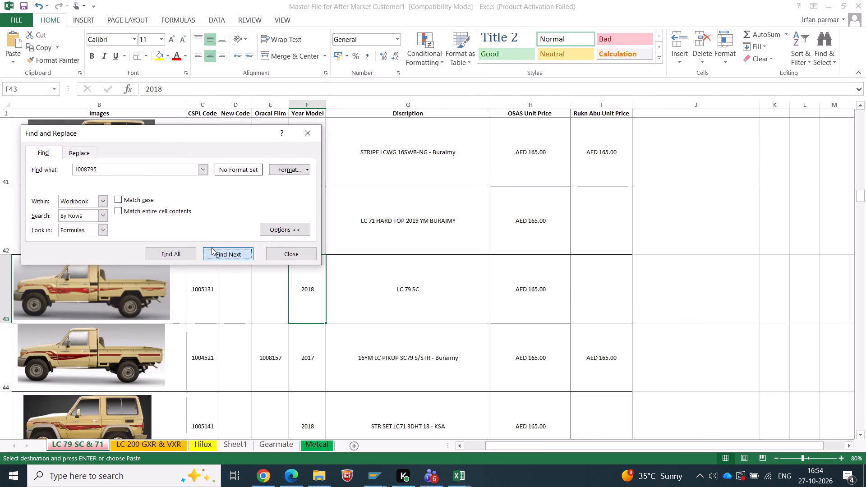
click(212, 248)
key(Escape)
key(Escape)
Copy SAP code 1008796 from cell A15 of Book1 and search the entire master file workbook for it.
key(alt+Tab)
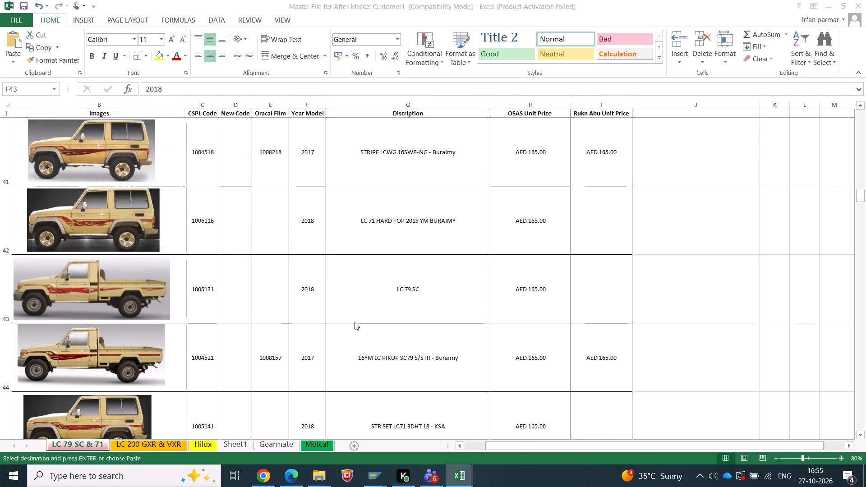
click(23, 283)
key(ctrl+c)
key(alt+Tab)
click(288, 295)
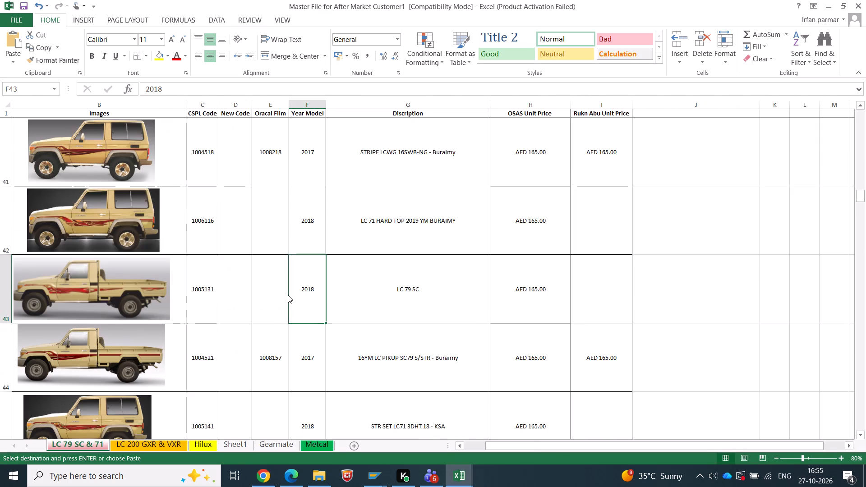
key(ctrl+f)
key(ctrl+v)
click(241, 258)
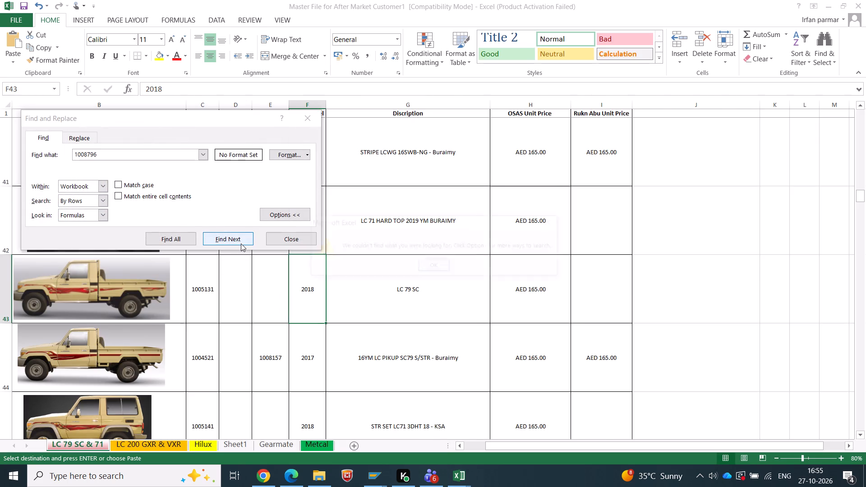
key(Escape)
key(Escape)
Copy SAP code 1008797 from cell A16 of Book1 and search the entire master file workbook for it.
key(alt+Tab)
click(28, 295)
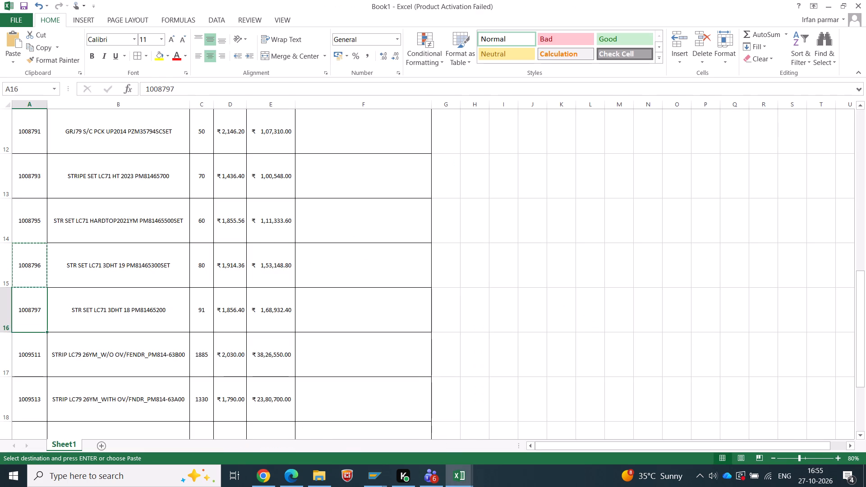
key(ctrl+c)
key(alt+Tab)
click(312, 304)
key(ctrl+f)
key(ctrl+v)
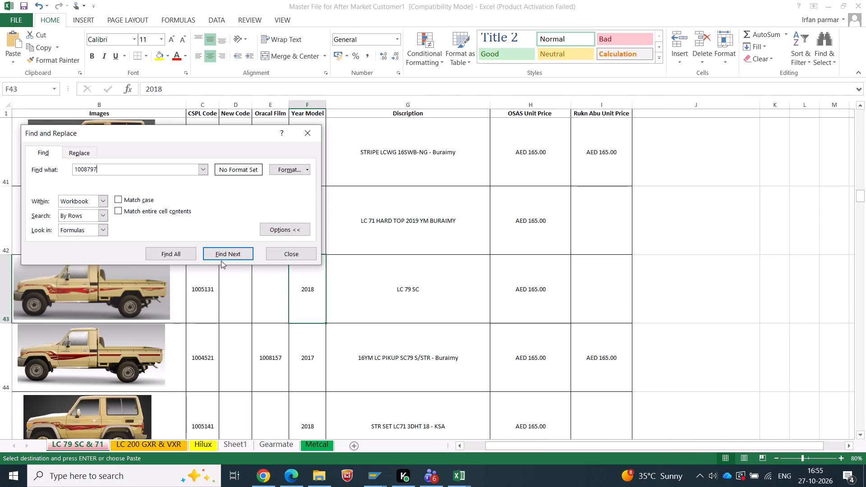
click(221, 261)
click(221, 257)
key(Escape)
key(Escape)
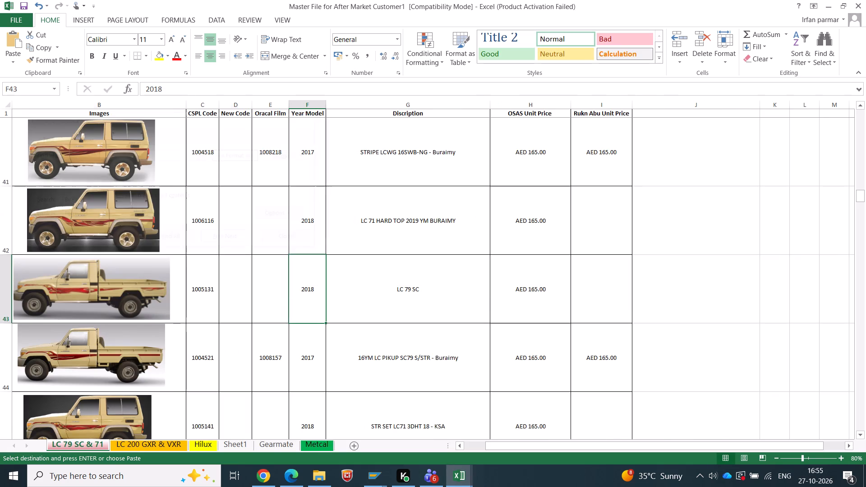
Find SAP code 1009511 from cell A17 of Book1 in the master file workbook and copy its product picture.
key(alt+Tab)
click(21, 350)
key(ctrl+c)
key(alt+Tab)
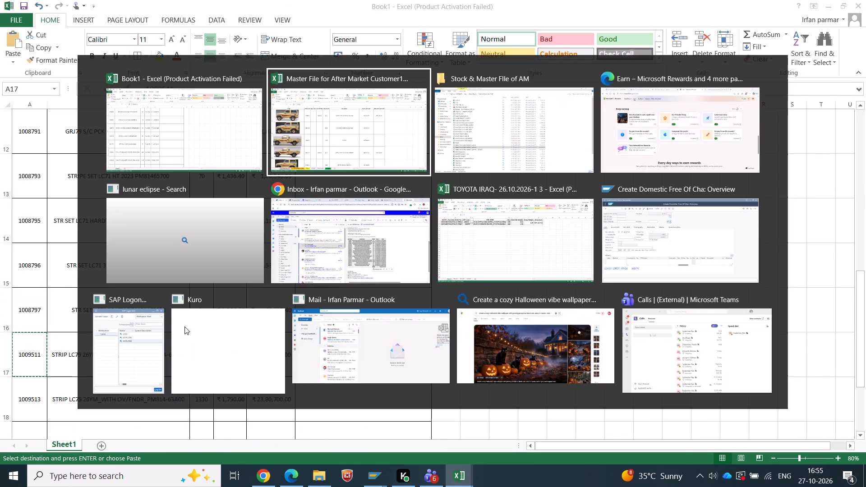
click(212, 309)
key(ctrl+f)
key(ctrl+v)
click(234, 254)
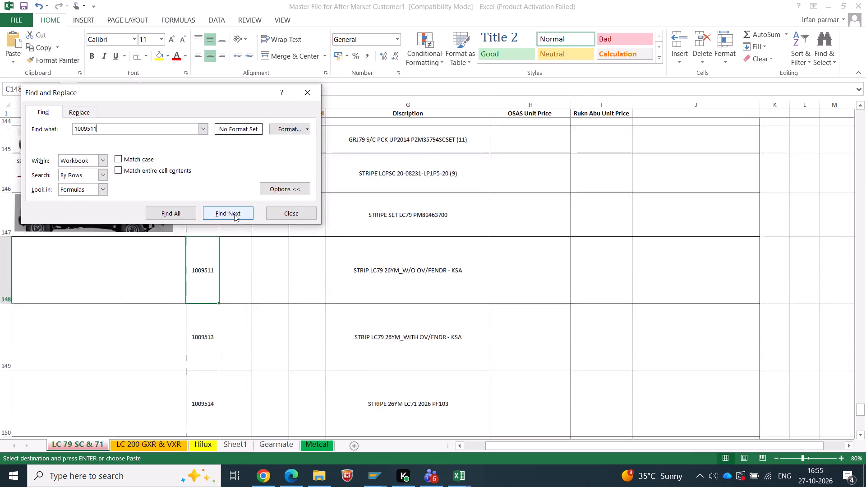
key(Escape)
click(91, 268)
key(ctrl+c)
Paste the copied picture into Photos cell F17 of Book1 and shrink it to fit inside the cell.
key(alt+Tab)
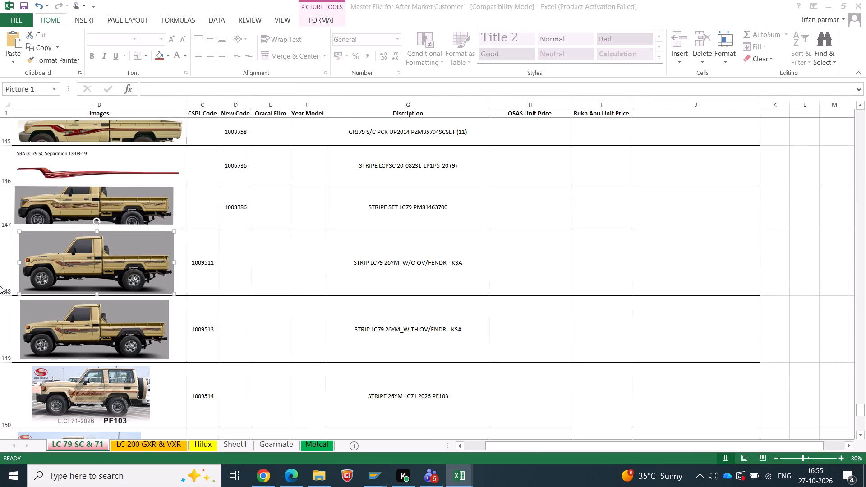
click(381, 345)
key(ctrl+v)
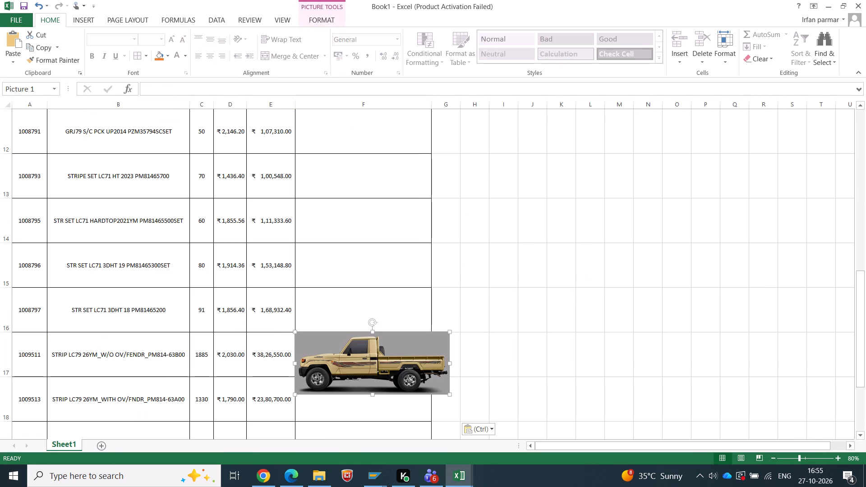
click(375, 357)
drag(453, 397, 428, 392)
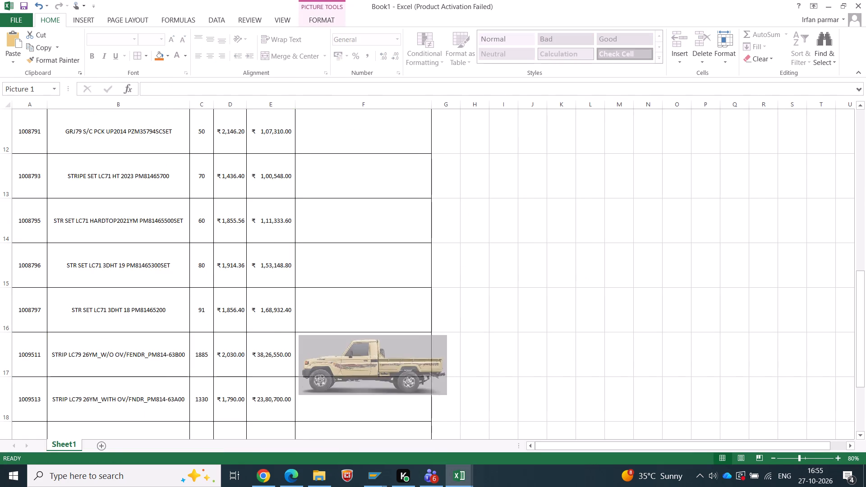
drag(428, 392, 383, 374)
click(578, 387)
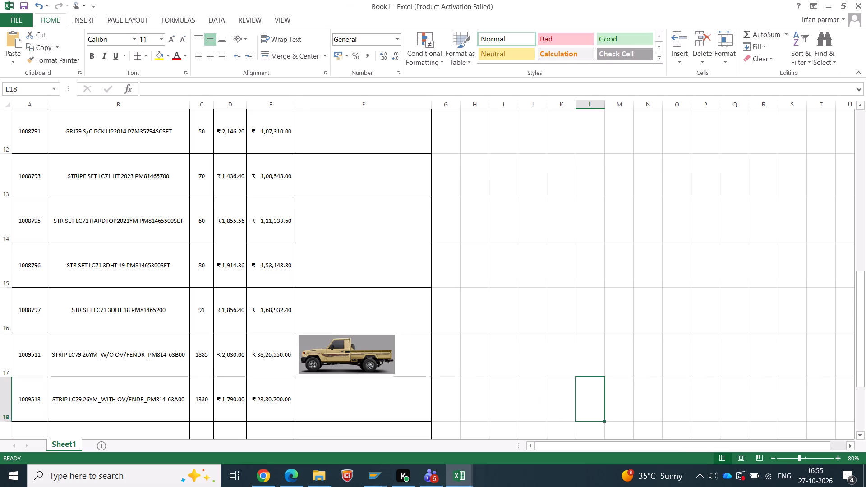
Find SAP code 1009513 from cell A18 of Book1 in the master file workbook and copy its product picture.
click(28, 399)
key(ctrl+c)
key(alt+Tab)
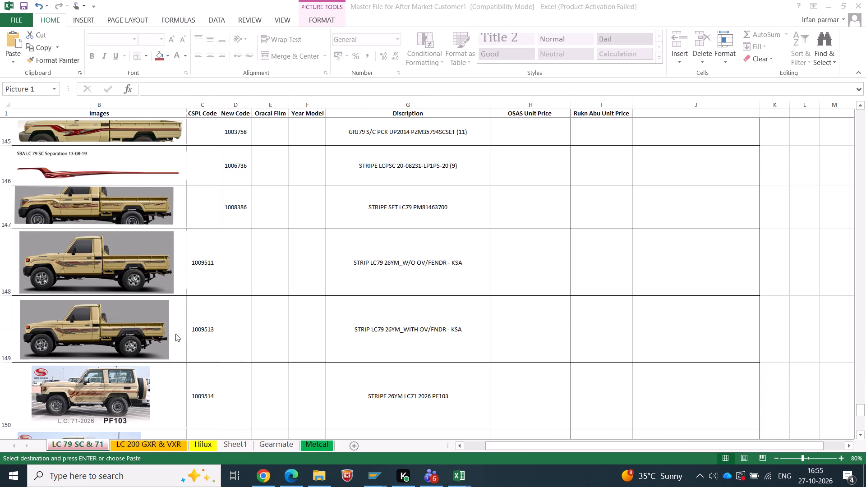
click(202, 300)
key(ctrl+f)
key(ctrl+v)
click(239, 230)
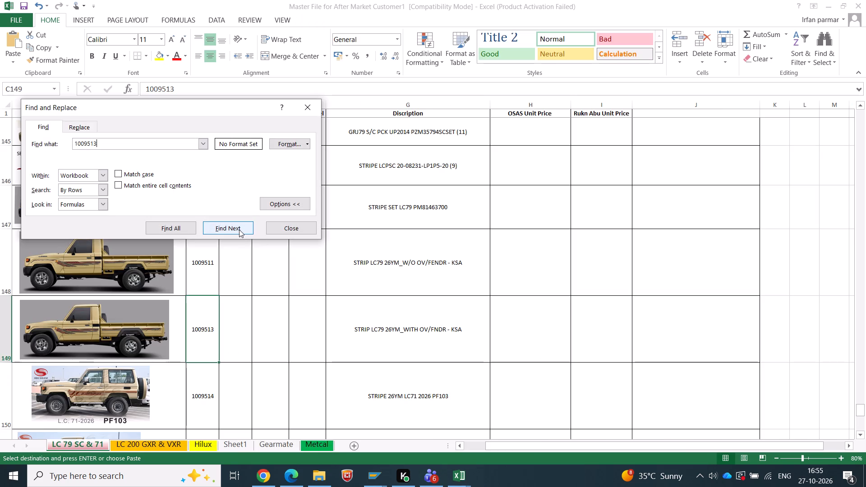
key(Escape)
click(90, 345)
key(ctrl+c)
Paste the copied picture into Photos cell F18 of Book1 and shrink it to fit inside the cell.
key(alt+Tab)
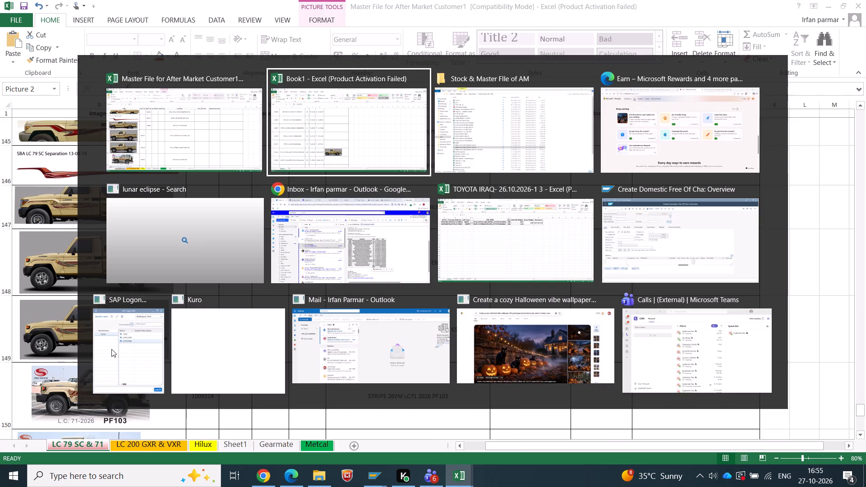
click(371, 413)
key(ctrl+v)
click(357, 404)
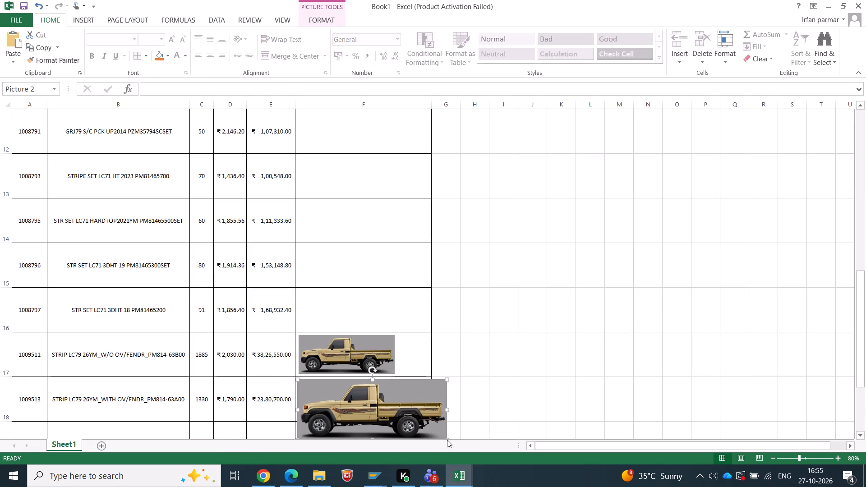
drag(447, 438, 361, 380)
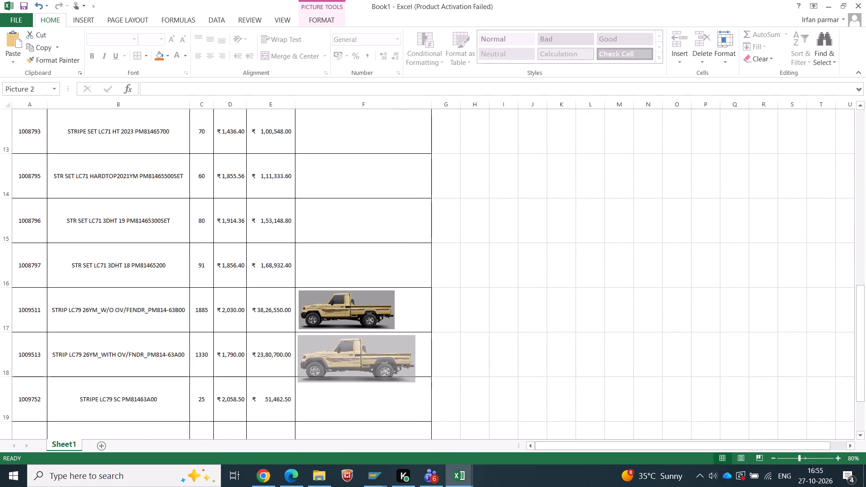
drag(361, 380, 352, 374)
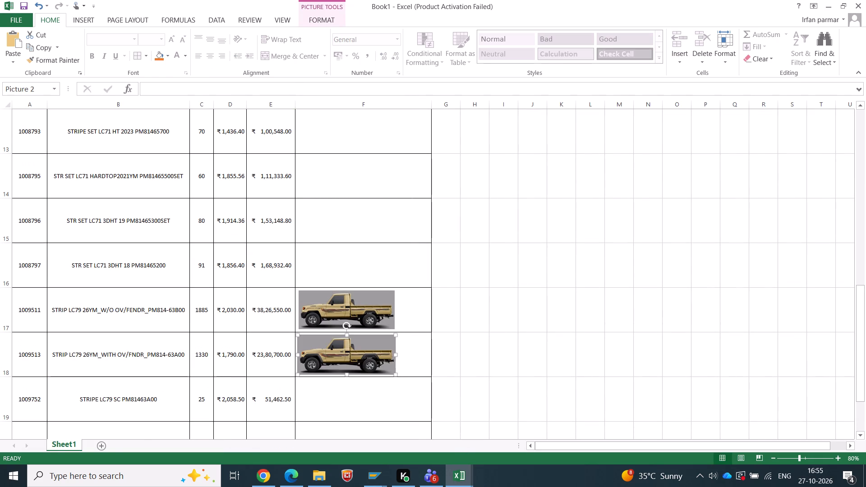
click(623, 370)
Search the master file workbook for SAP code 1009752 from cell A19 of Book1 and check the last rows of the LC 79 SC & 71 sheet.
click(27, 404)
key(ctrl+c)
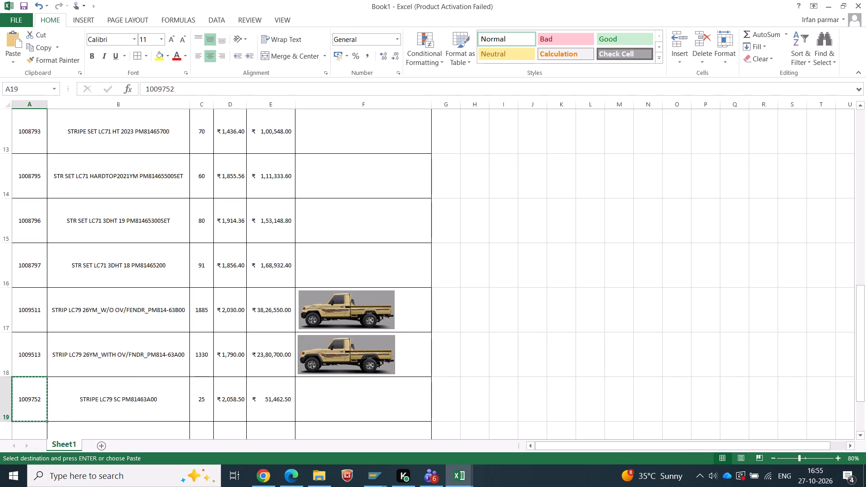
key(alt+Tab)
click(243, 303)
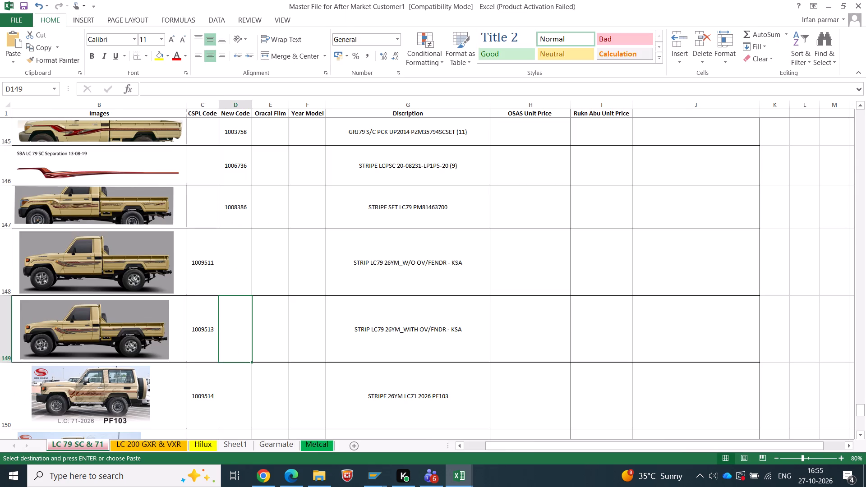
key(ctrl+f)
key(ctrl+v)
click(226, 239)
key(Escape)
key(Escape)
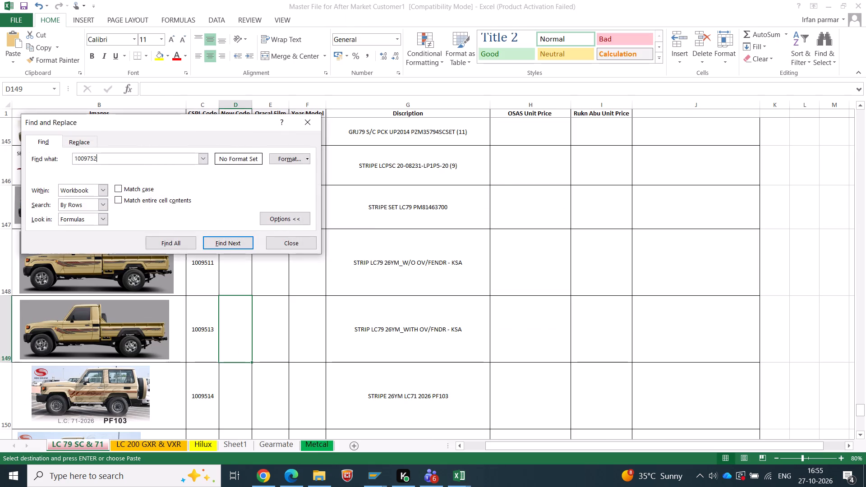
scroll(331, 311, down, 6)
scroll(331, 306, up, 3)
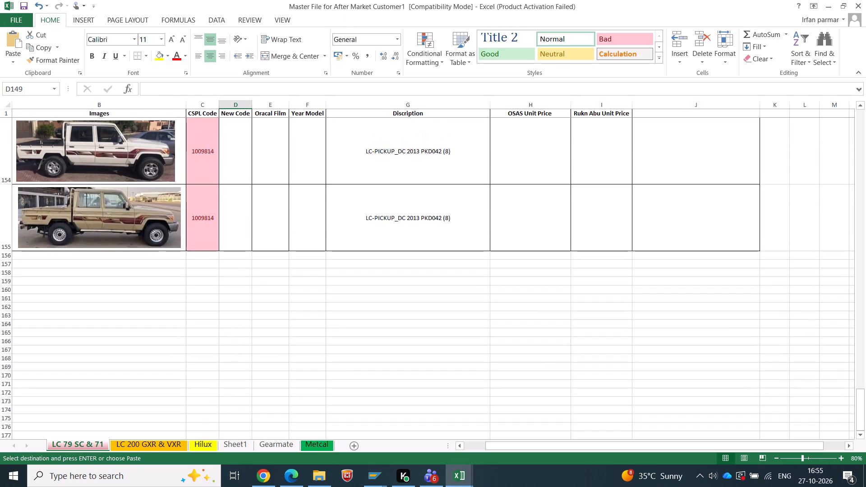
scroll(324, 294, up, 1)
scroll(323, 292, down, 1)
AutoFit the height of rows 19 to 21 in Book1, which have no photos.
key(alt+Tab)
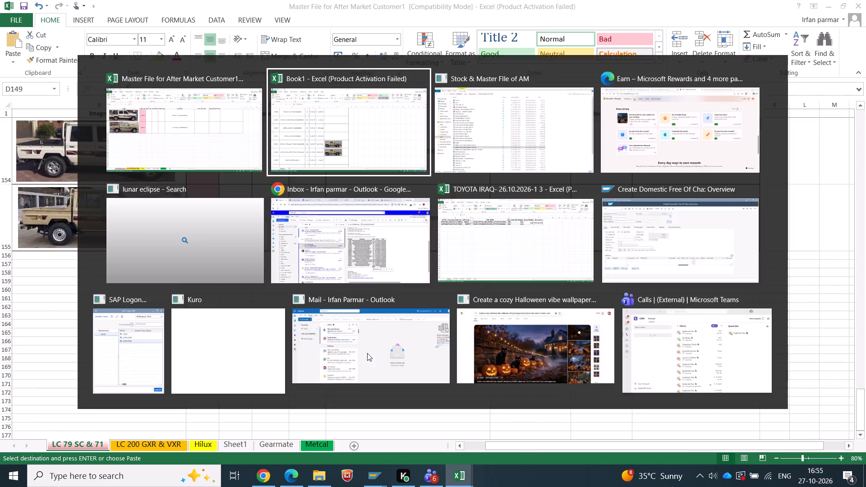
click(501, 253)
scroll(506, 267, down, 1)
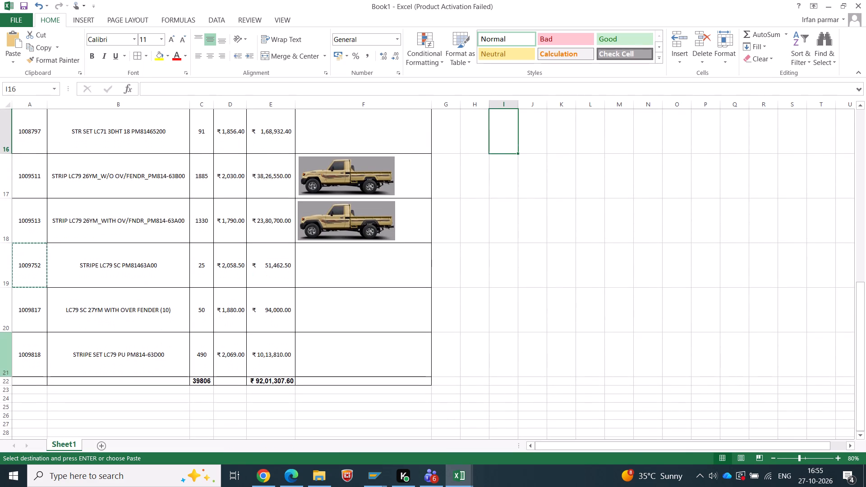
drag(9, 363, 0, 269)
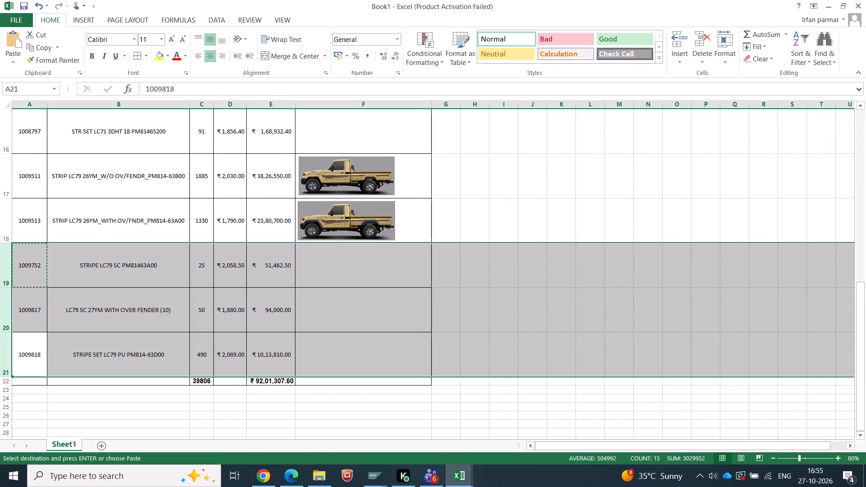
double_click(5, 334)
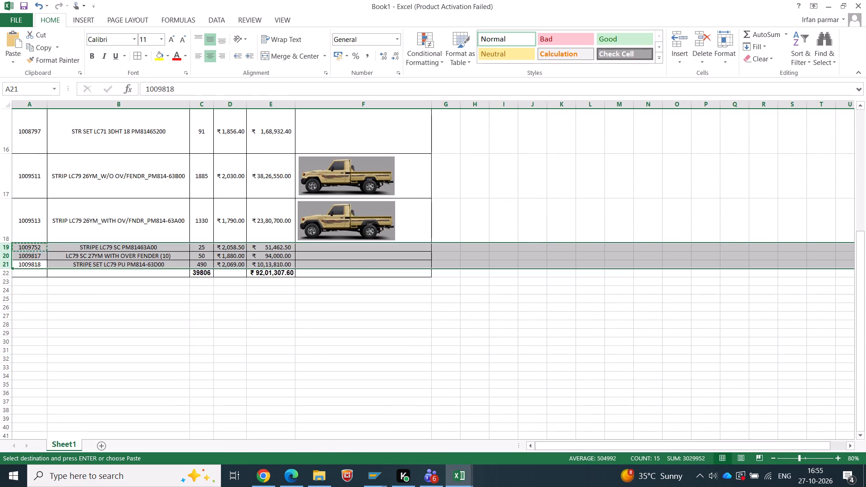
AutoFit the height of rows 9 to 16 in Book1, which have no photos.
scroll(235, 345, up, 2)
drag(3, 400, 2, 133)
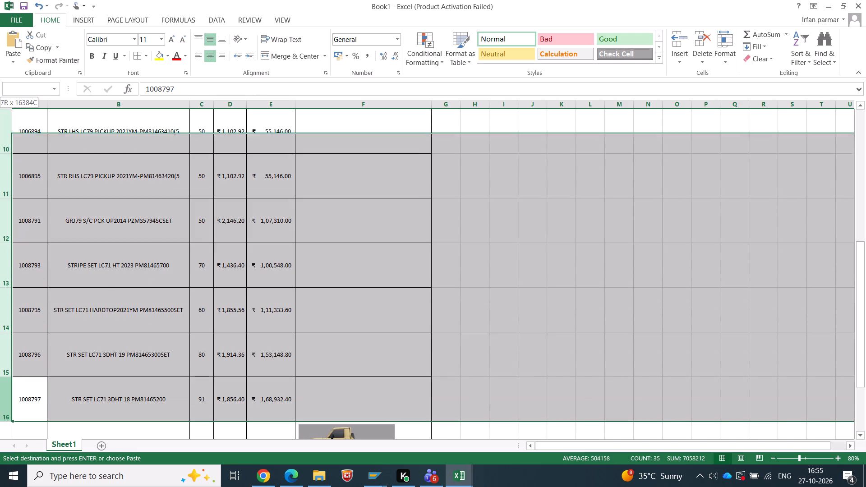
drag(2, 133, 1, 360)
double_click(9, 375)
click(103, 291)
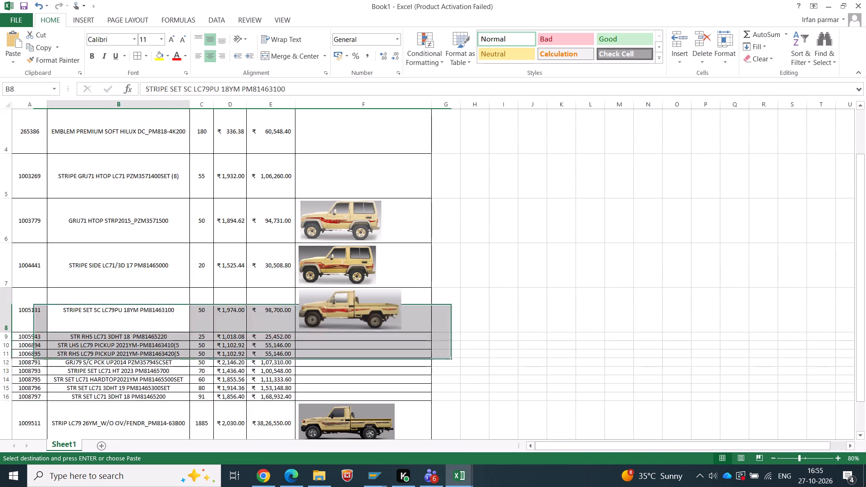
AutoFit the height of rows 4 and 5 in Book1, which have no photos.
scroll(98, 291, up, 2)
drag(1, 285, 1, 223)
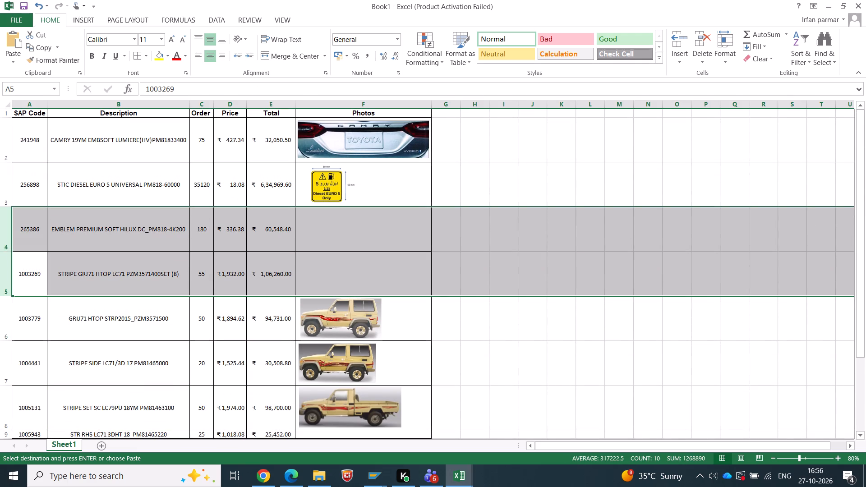
double_click(6, 253)
click(77, 268)
Save the workbook in the Downloads folder as TADME Data with Photos, in Excel 97-2003 Workbook format.
key(ctrl+s)
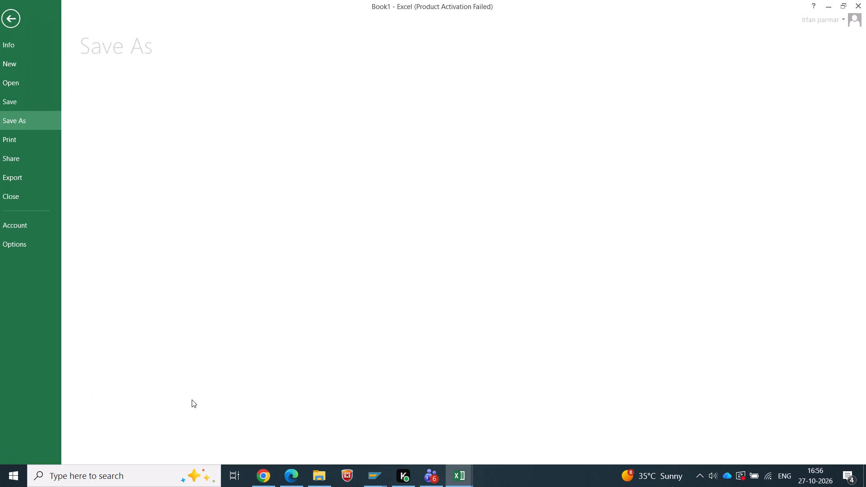
click(290, 289)
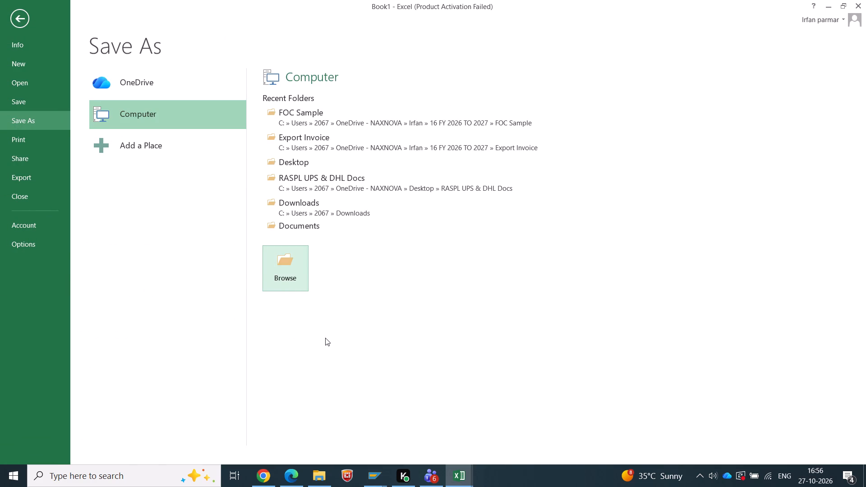
click(106, 206)
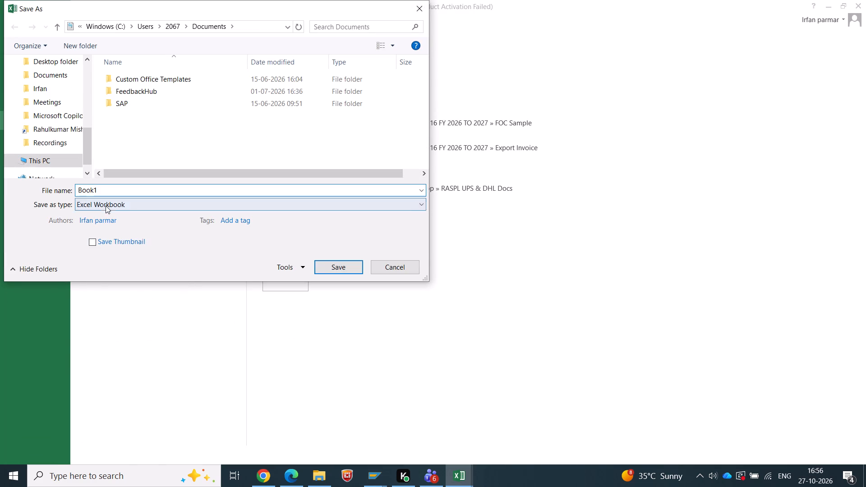
click(98, 243)
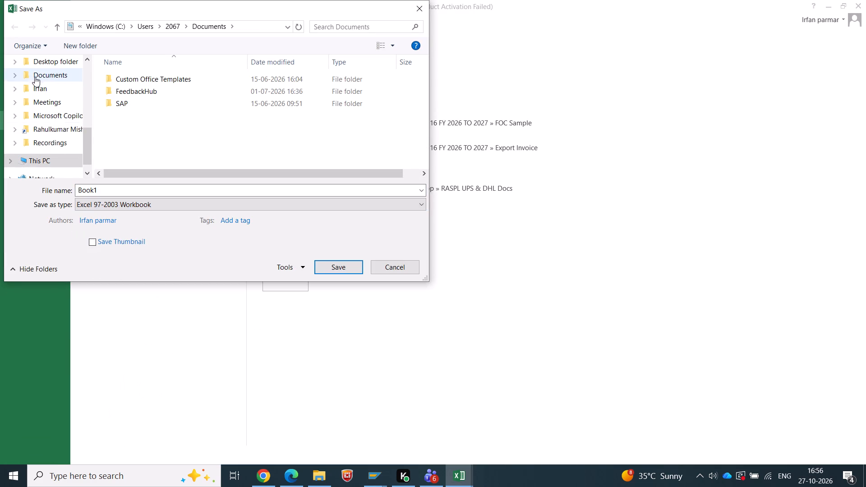
drag(86, 138, 92, 67)
click(62, 95)
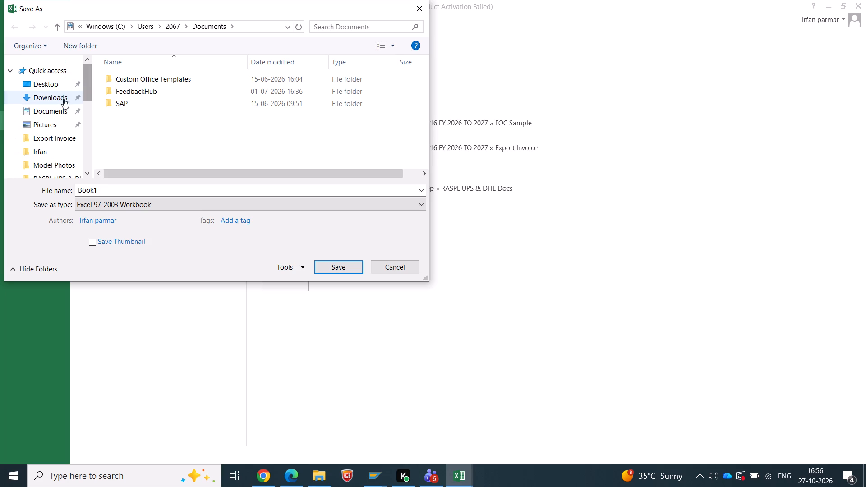
click(100, 193)
text(TADME Data with Photos)
click(338, 281)
click(344, 259)
click(350, 266)
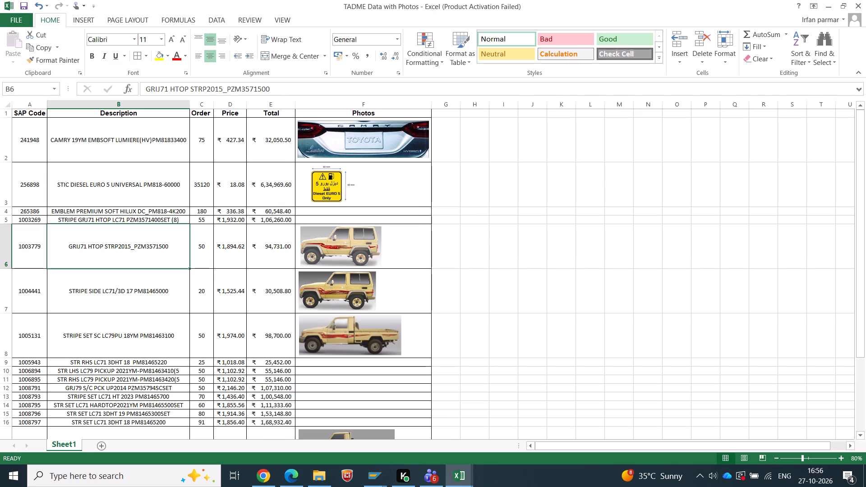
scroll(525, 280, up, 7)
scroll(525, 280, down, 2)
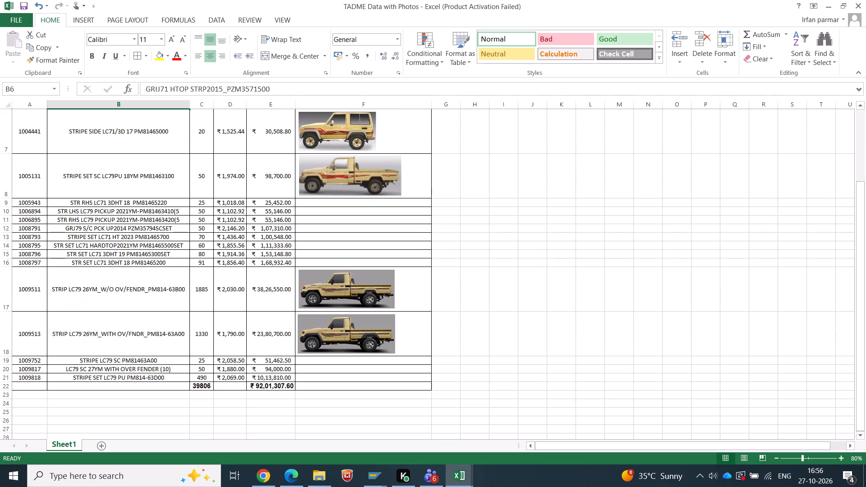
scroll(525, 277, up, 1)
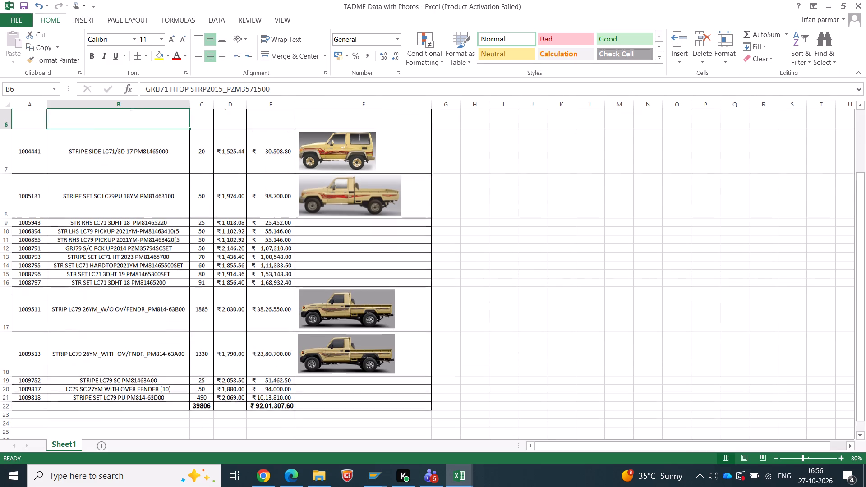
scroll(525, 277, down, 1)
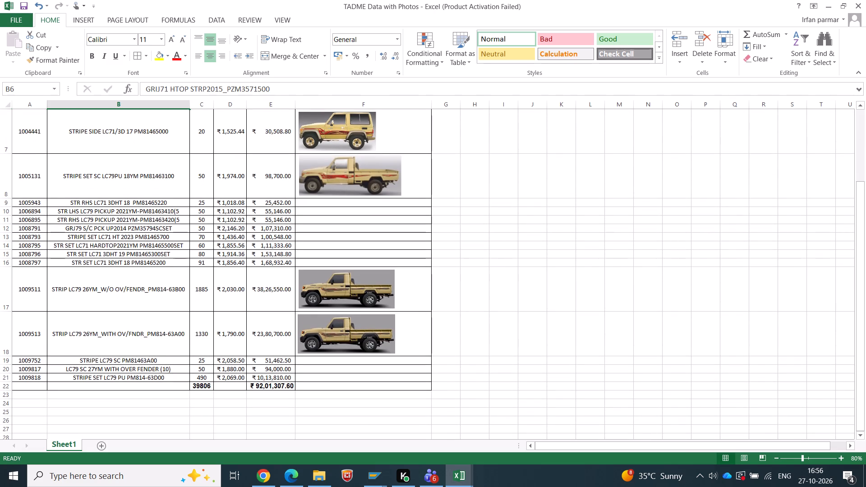
Close the TADME Data with Photos workbook and the Master File for After Market Customer1 workbook.
click(204, 371)
click(865, 7)
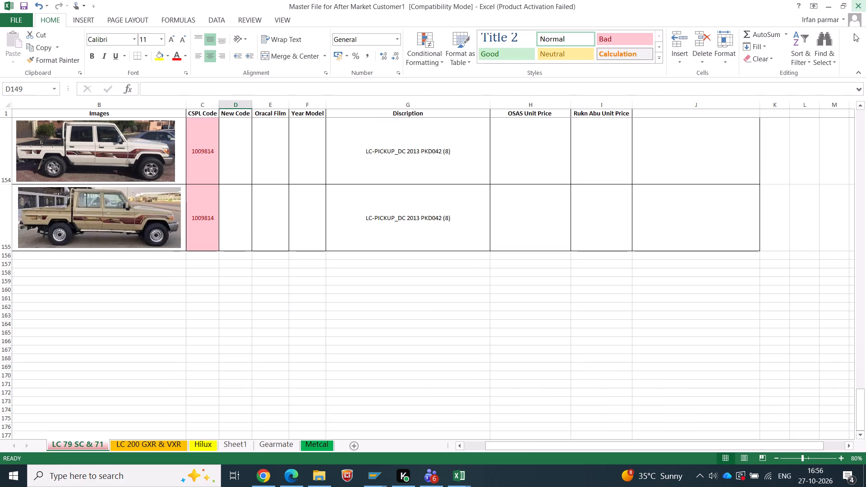
click(859, 2)
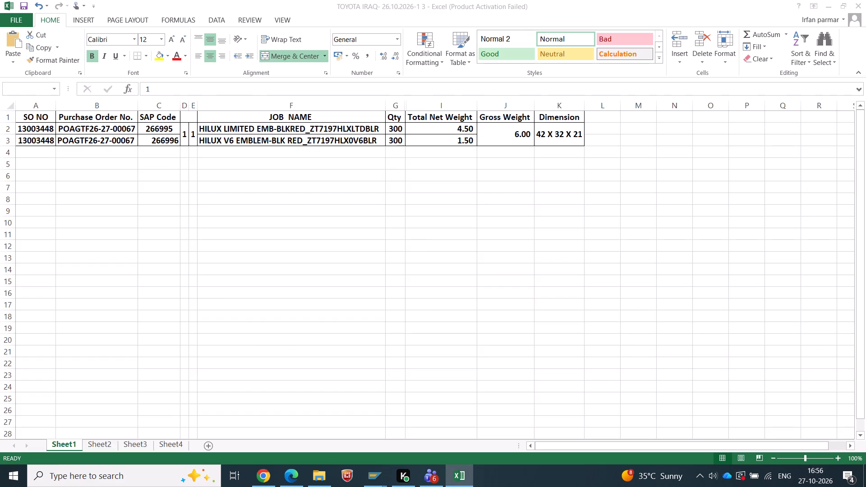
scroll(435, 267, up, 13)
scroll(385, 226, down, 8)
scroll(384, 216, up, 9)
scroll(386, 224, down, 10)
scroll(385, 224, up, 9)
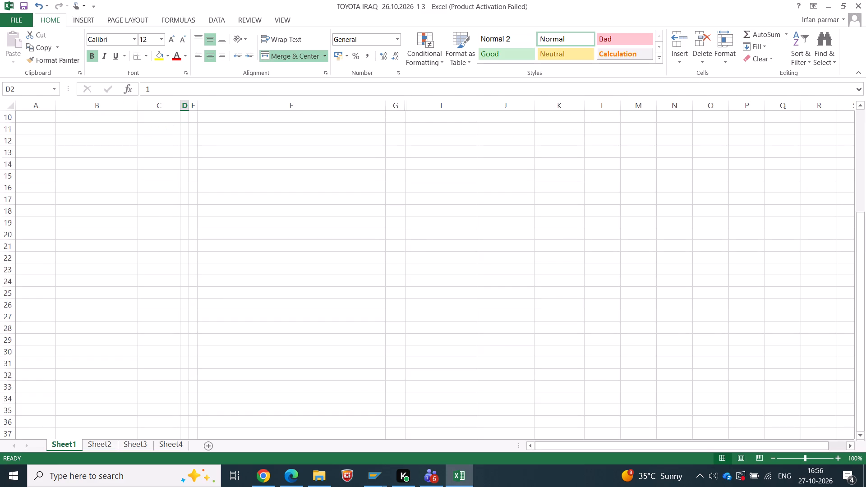
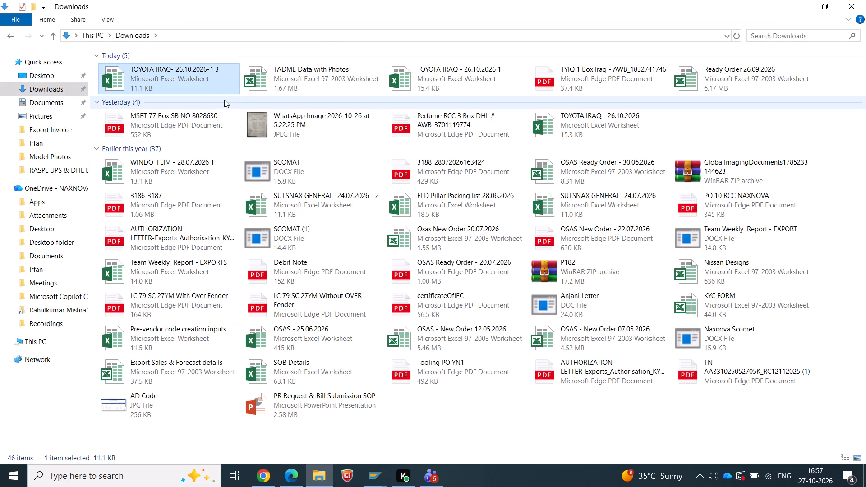
Locate the saved TADME Data with Photos workbook in the Downloads folder.
scroll(224, 100, up, 6)
click(296, 79)
click(55, 87)
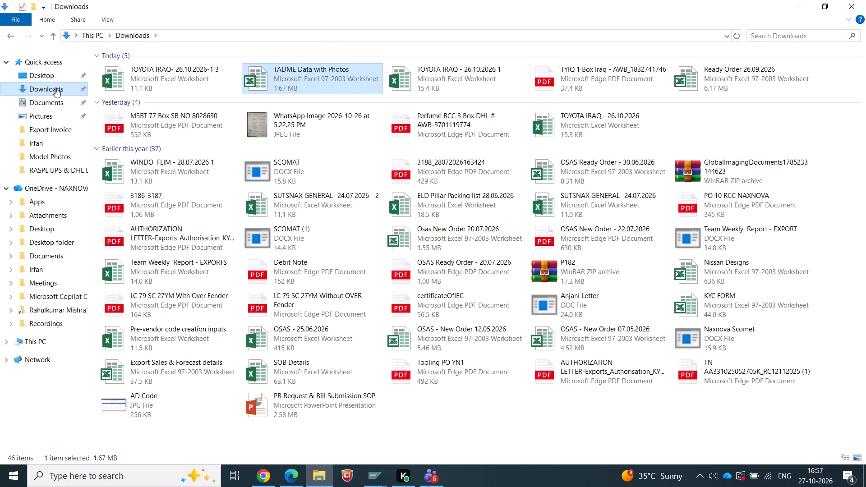
click(128, 80)
double_click(294, 83)
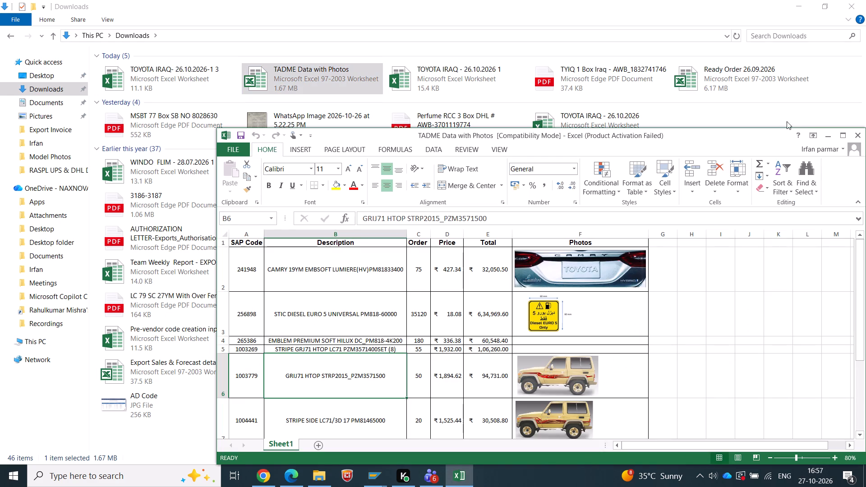
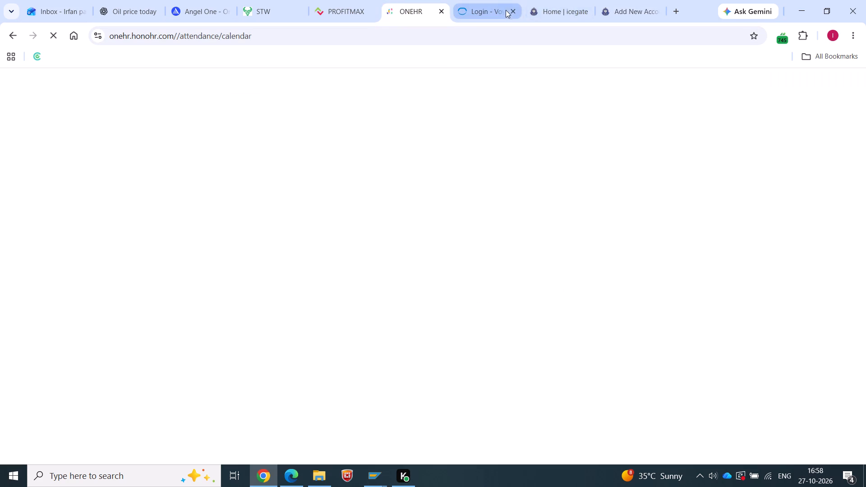
Close the Login page and icegate Home browser tabs, keeping the ONEHR attendance calendar open.
click(510, 9)
click(516, 11)
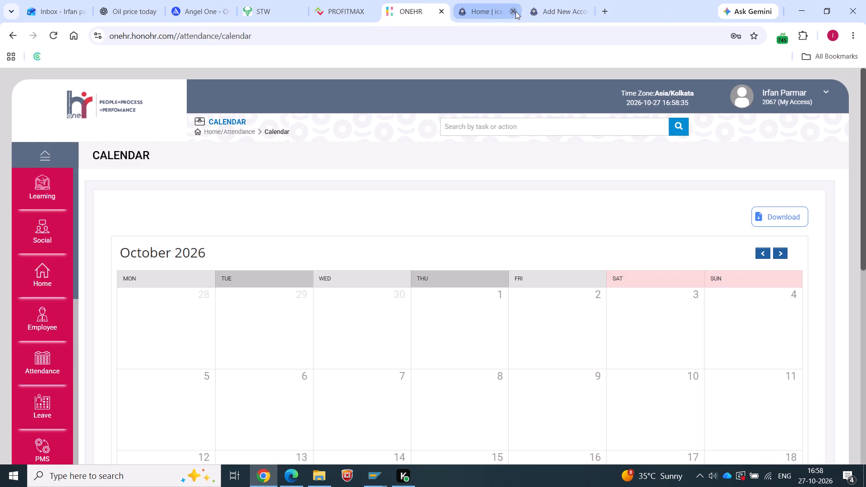